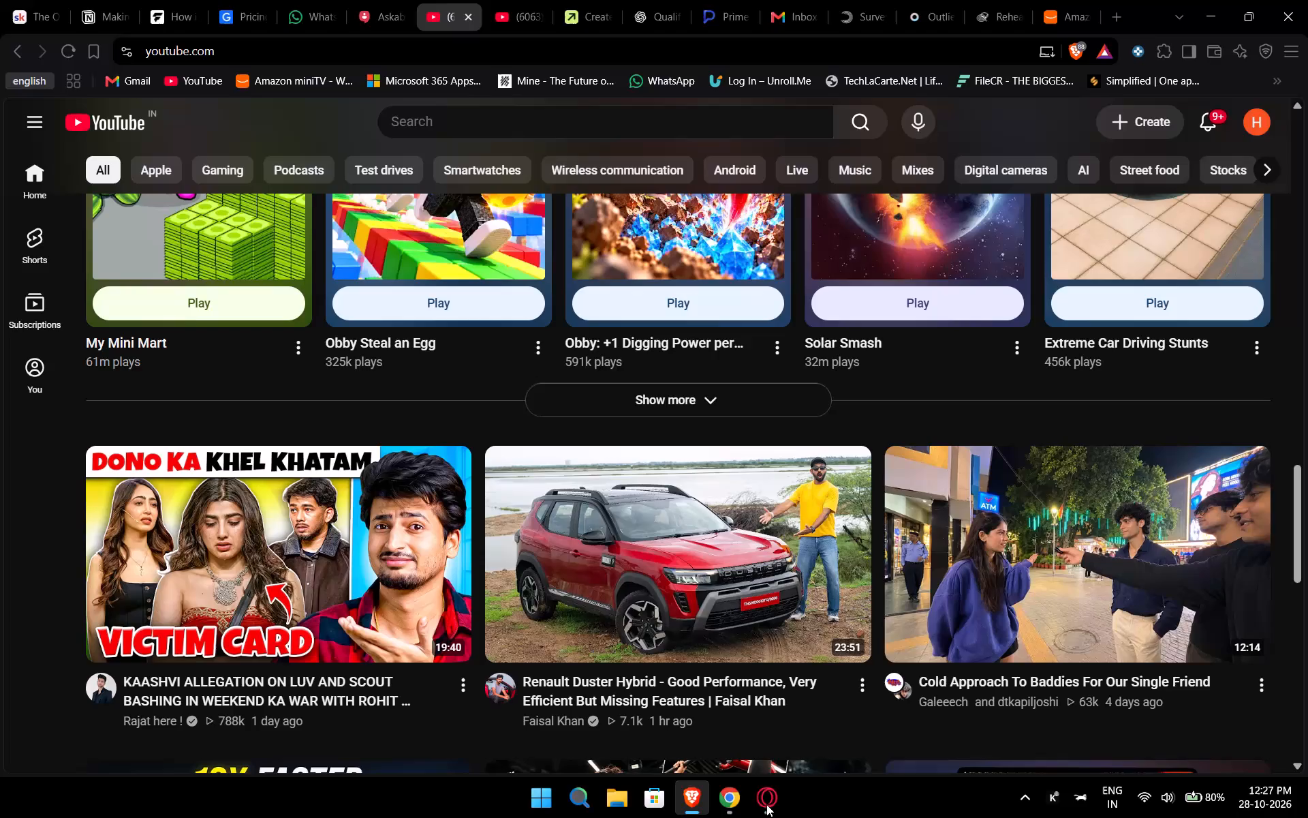
Browse the recommended videos and Shorts in the YouTube home feed down to the Explore more topics section.
scroll(575, 325, down, 4)
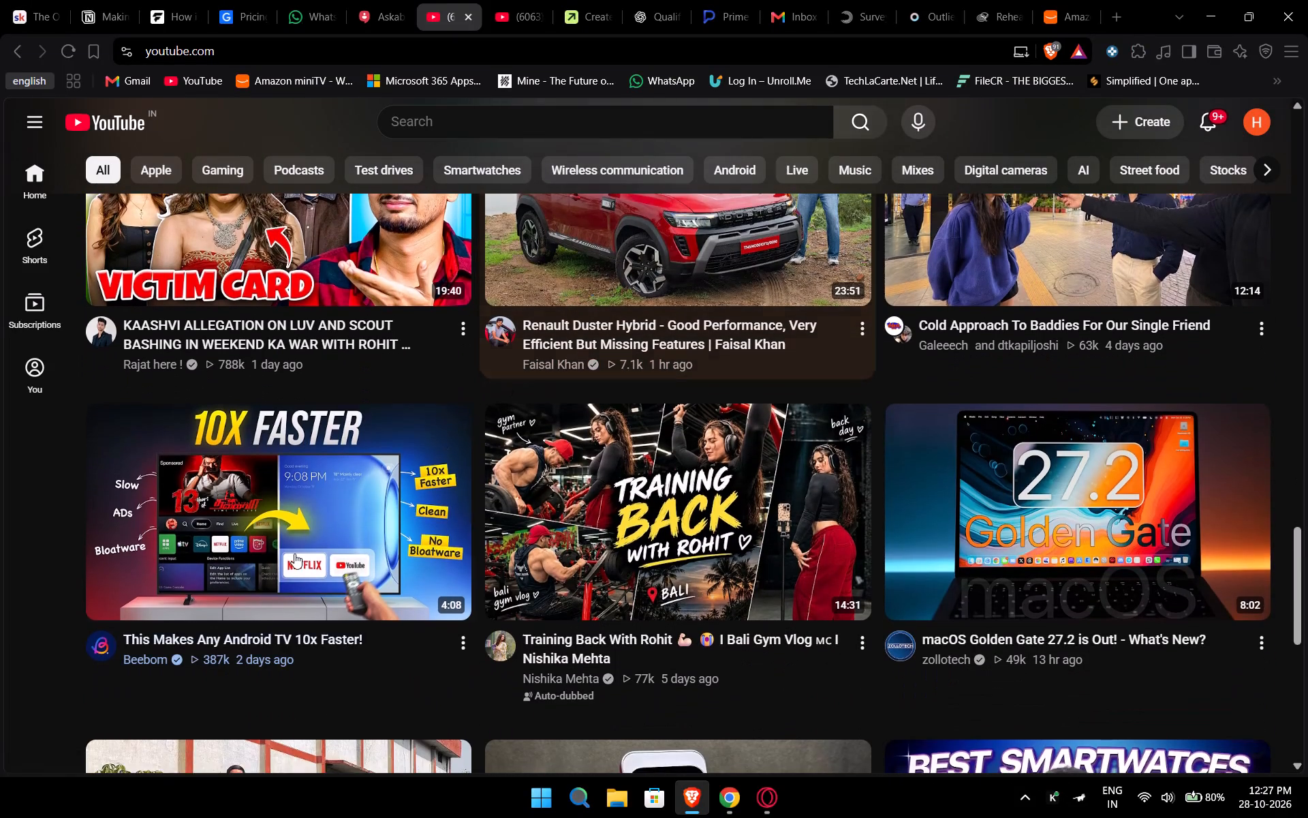
scroll(31, 571, down, 2)
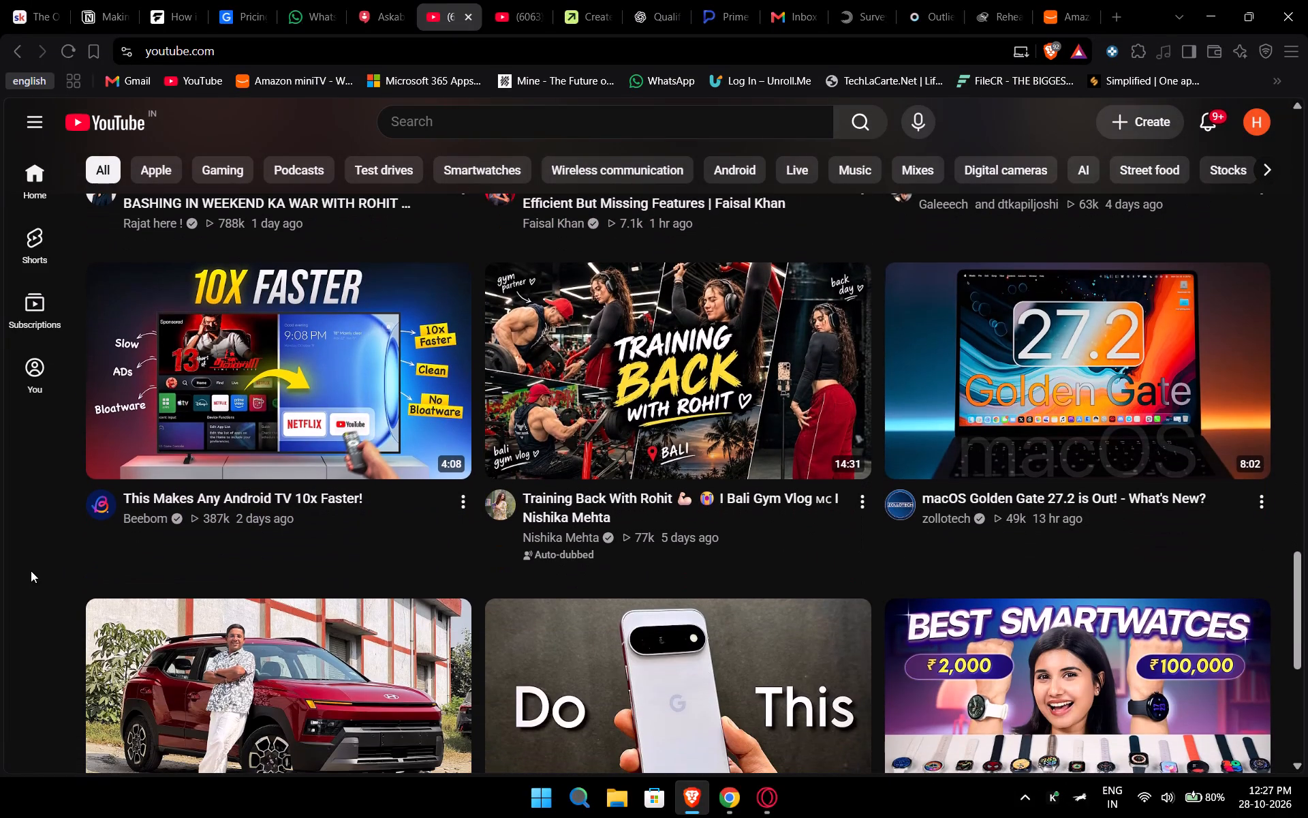
scroll(31, 571, down, 4)
scroll(31, 571, up, 2)
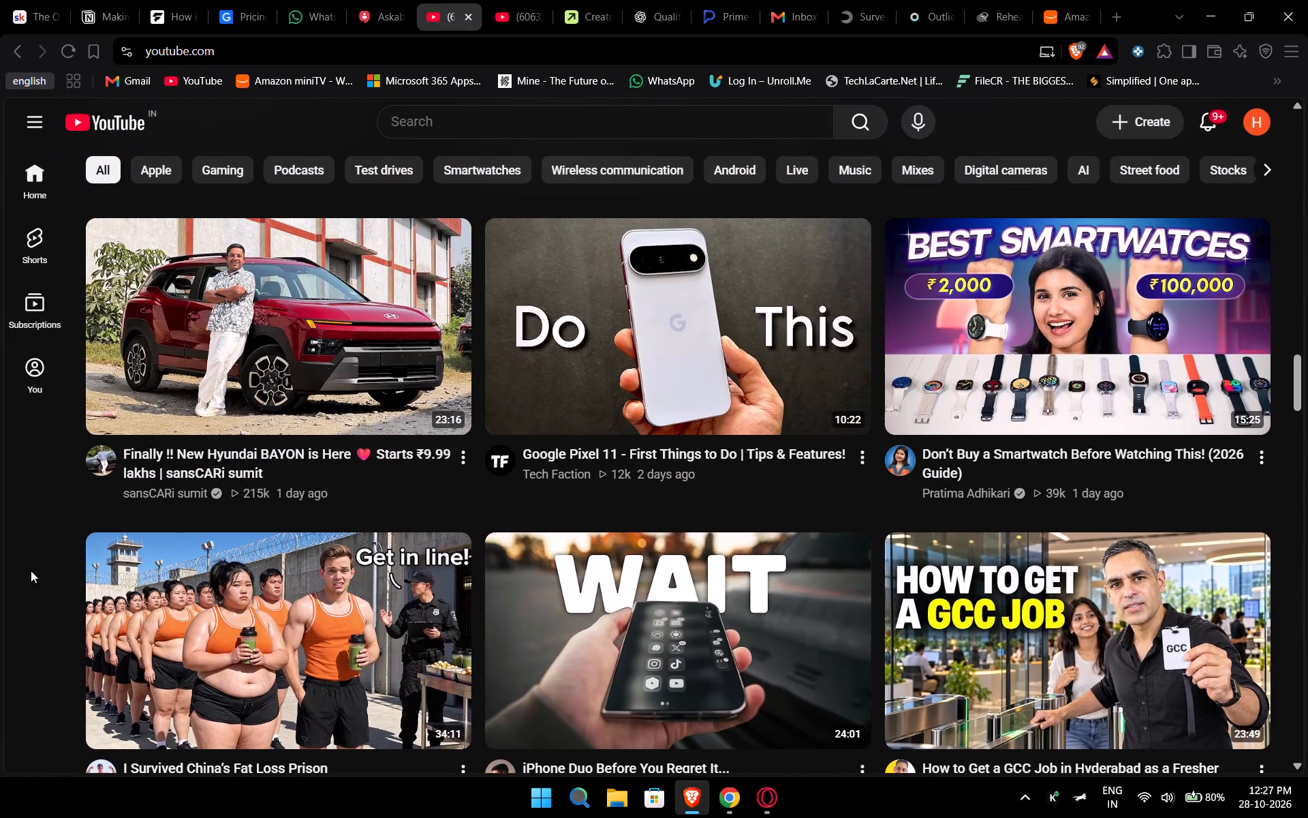
scroll(31, 571, down, 4)
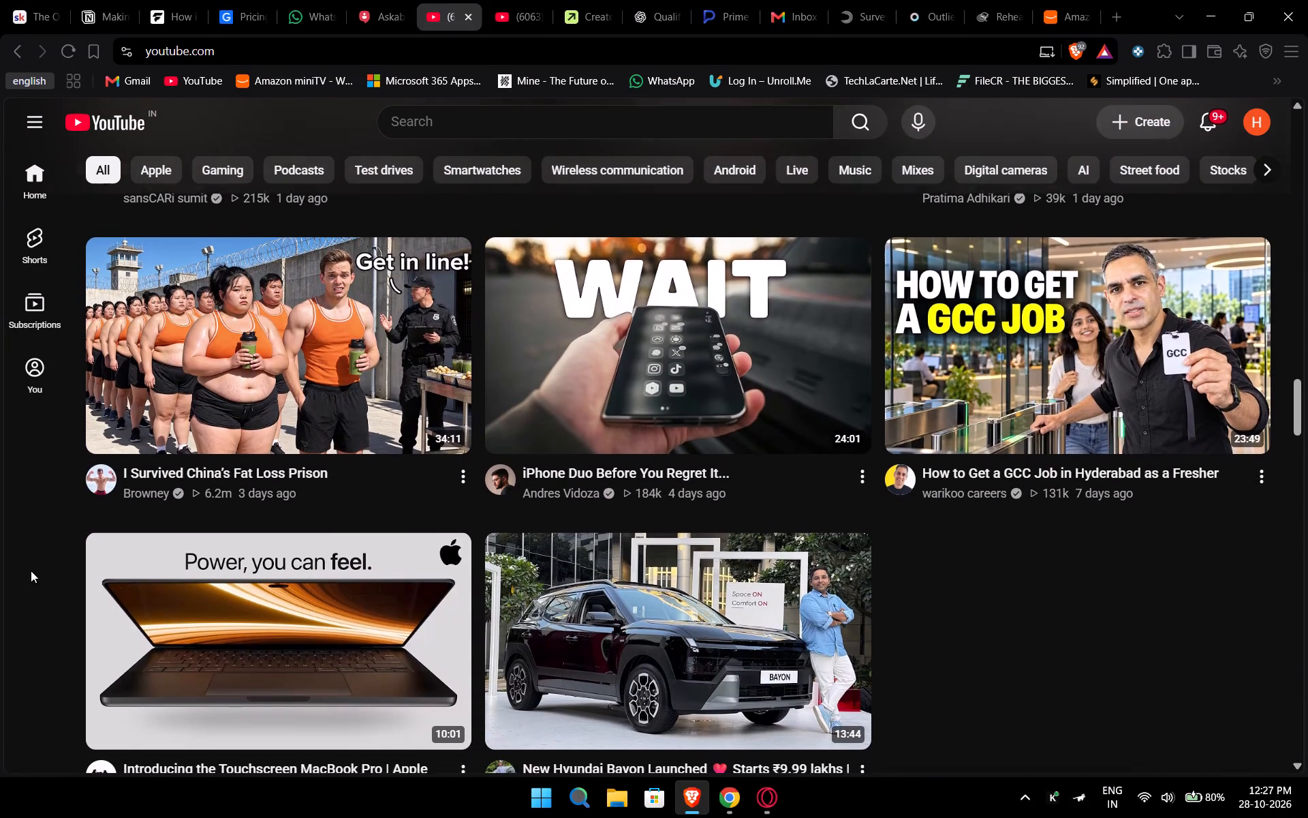
scroll(31, 571, down, 5)
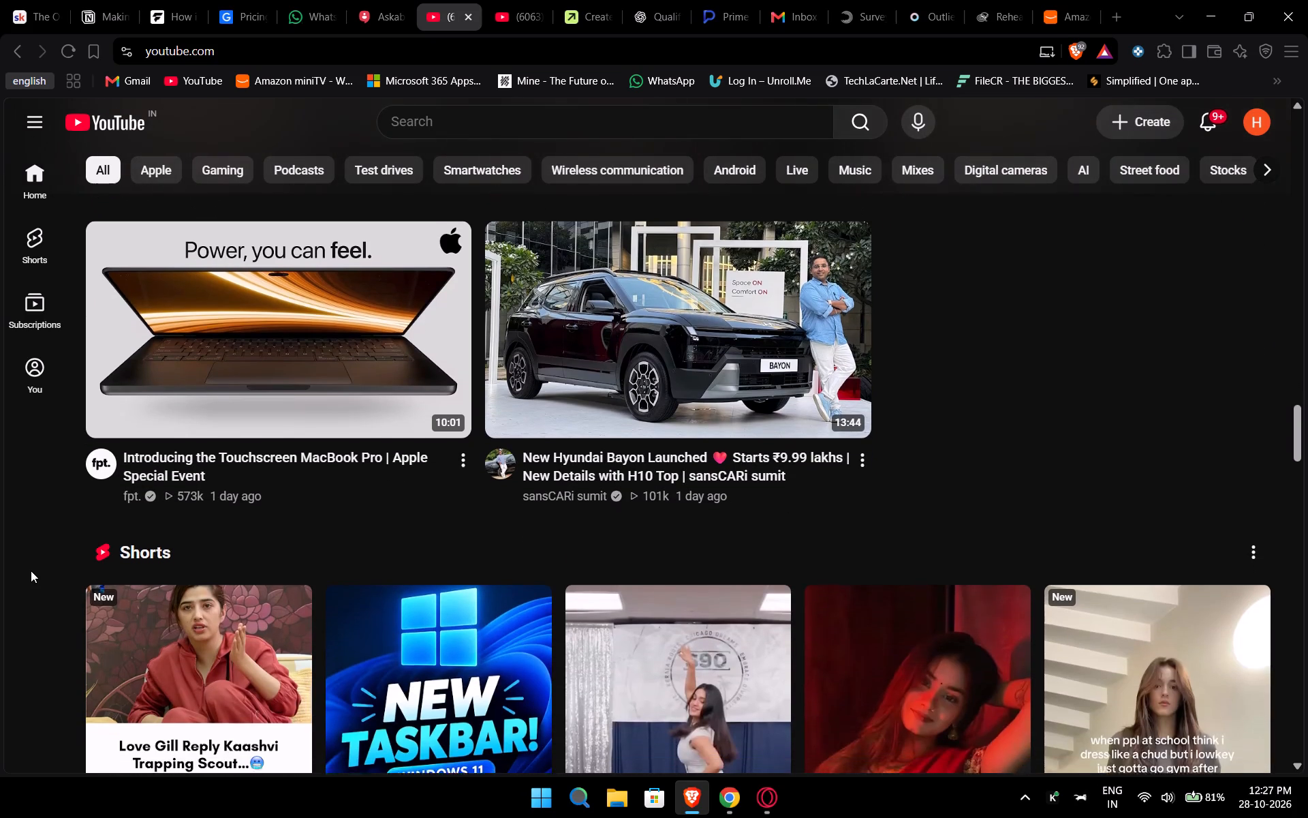
scroll(31, 571, down, 4)
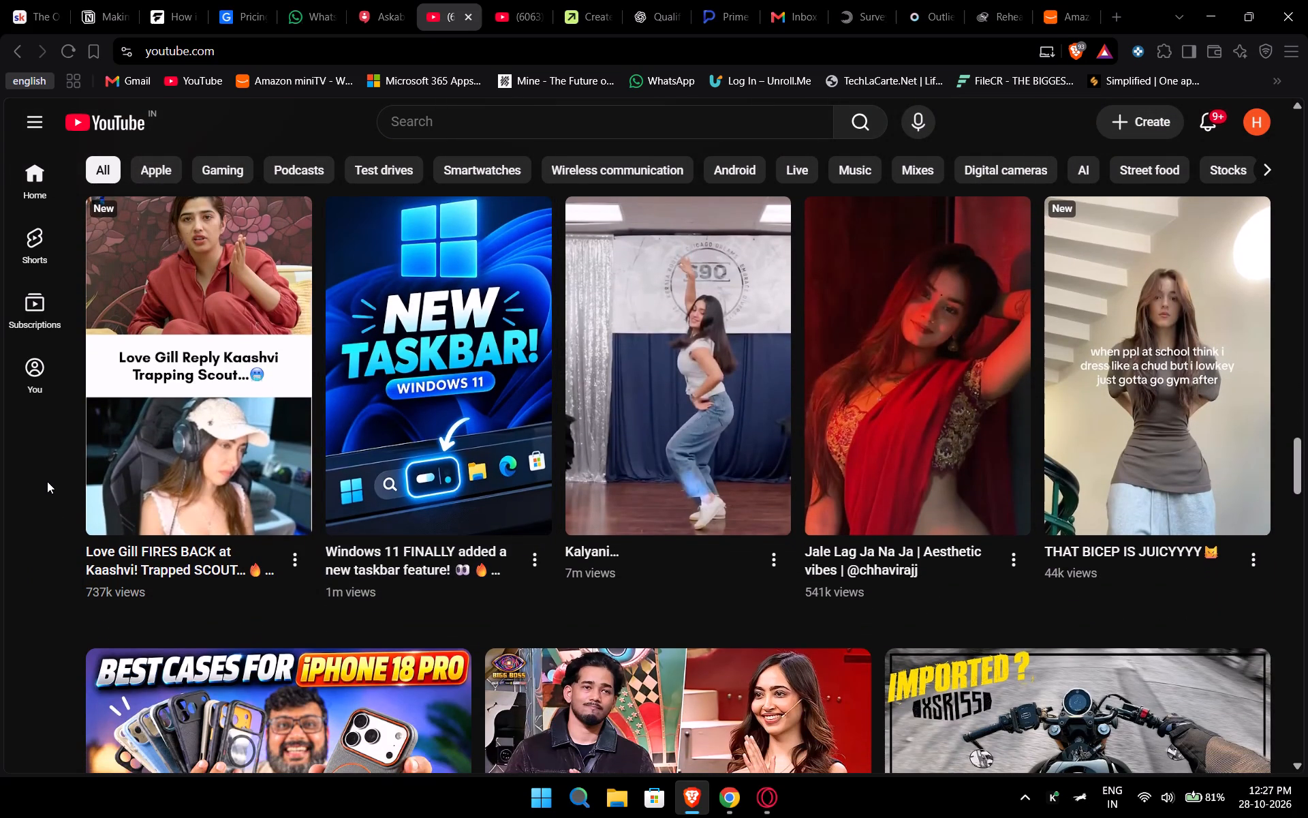
scroll(47, 481, down, 4)
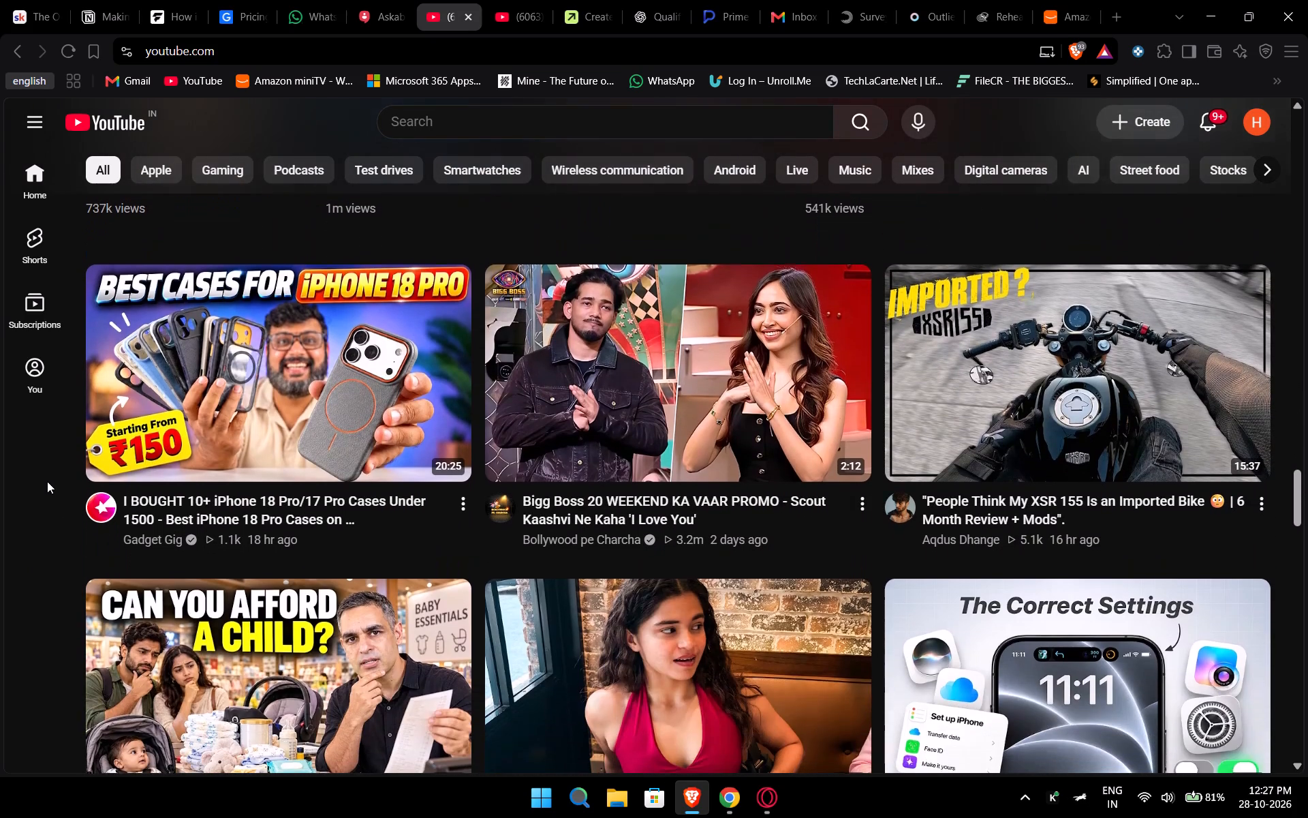
scroll(47, 481, down, 2)
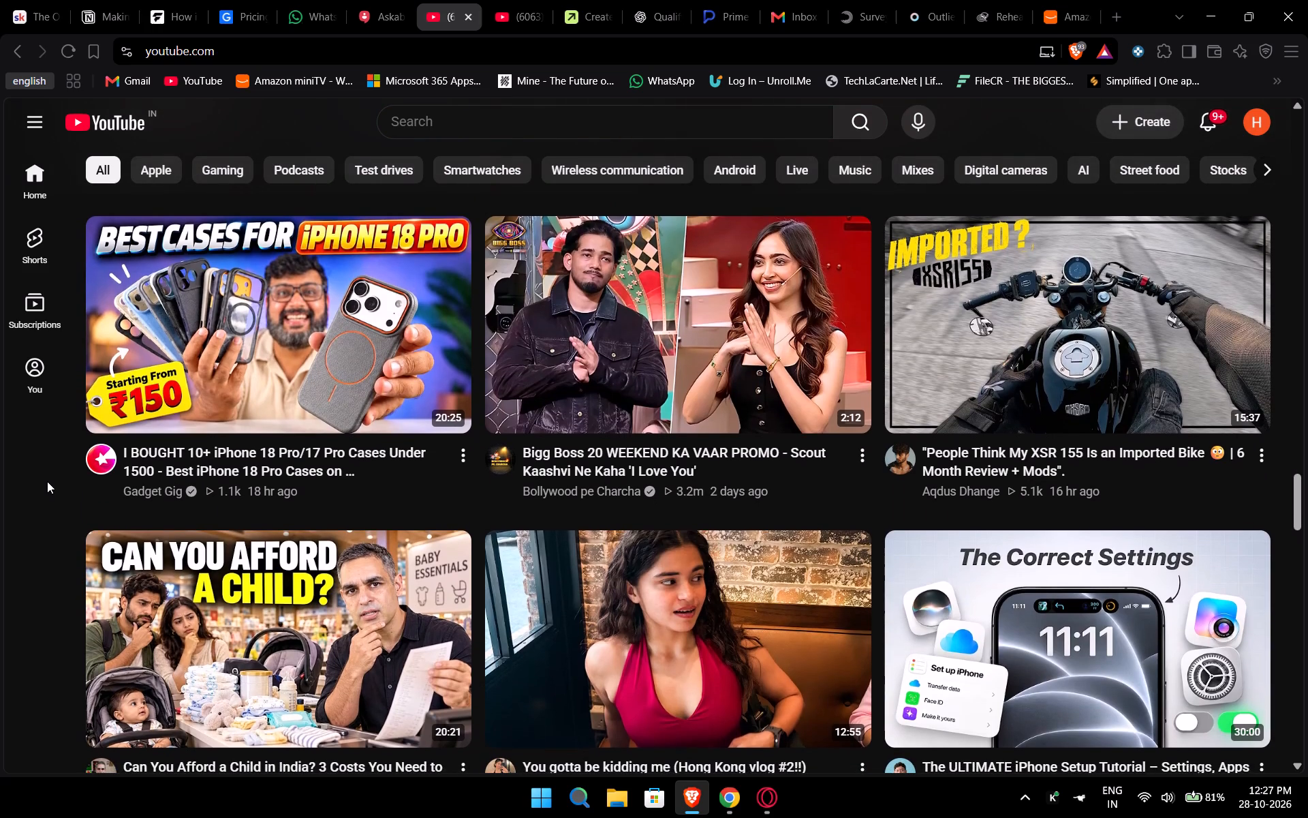
scroll(47, 481, down, 7)
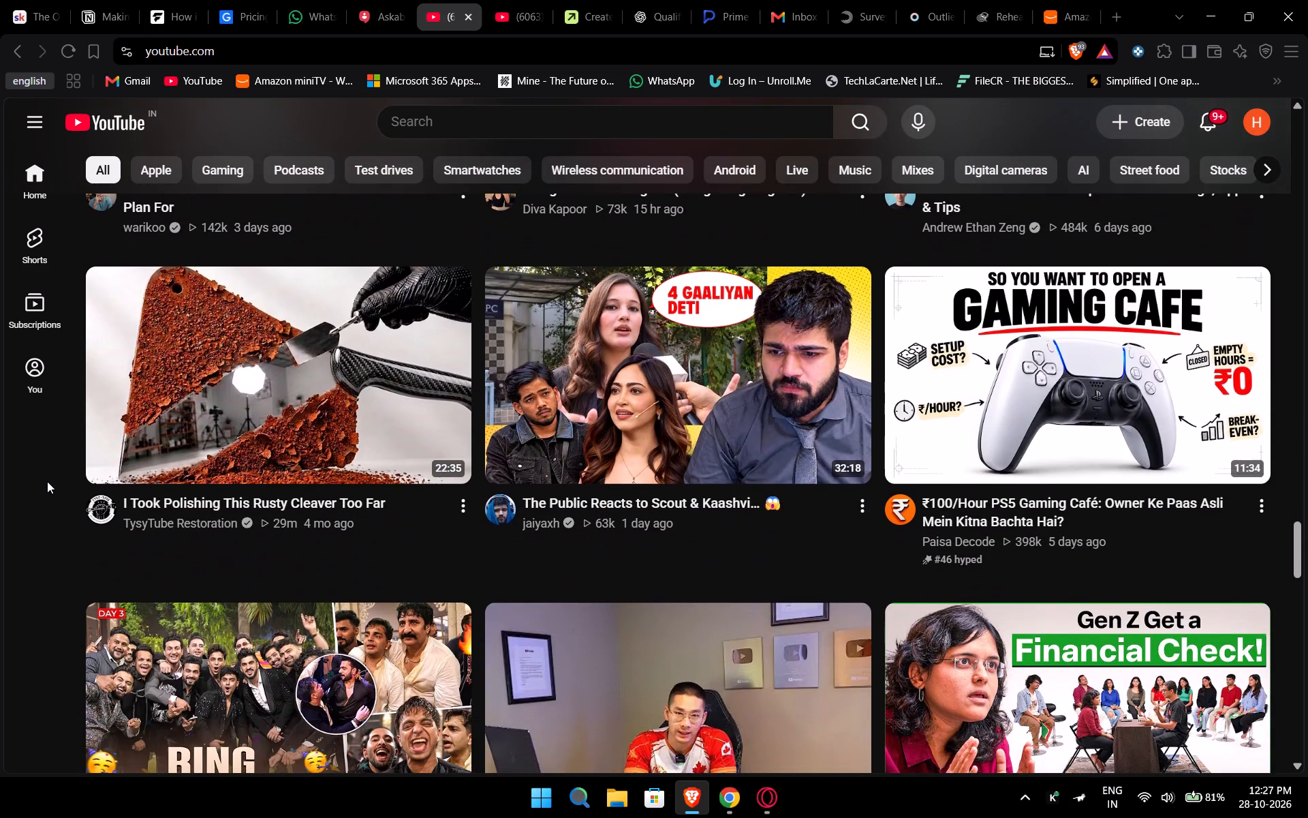
scroll(47, 481, right, 3)
scroll(47, 481, down, 1)
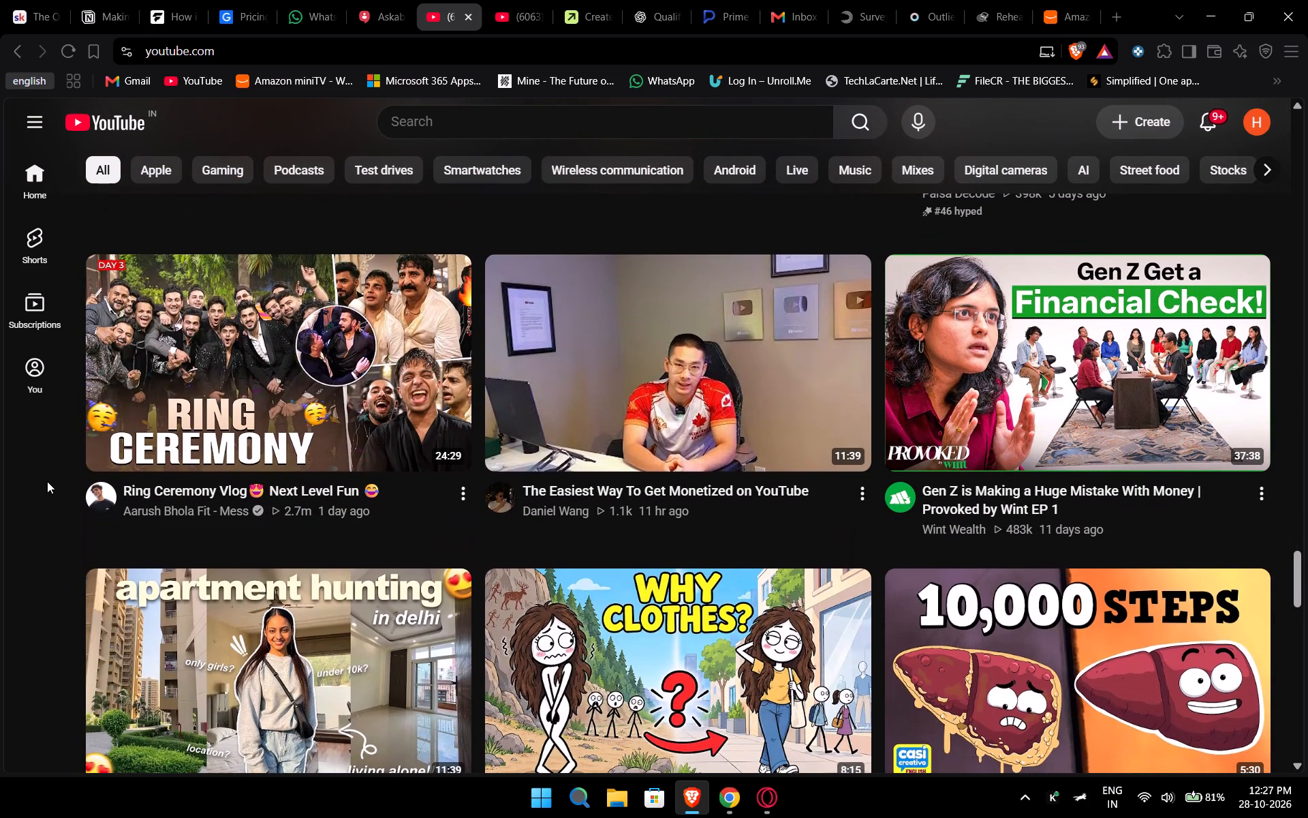
scroll(47, 481, right, 4)
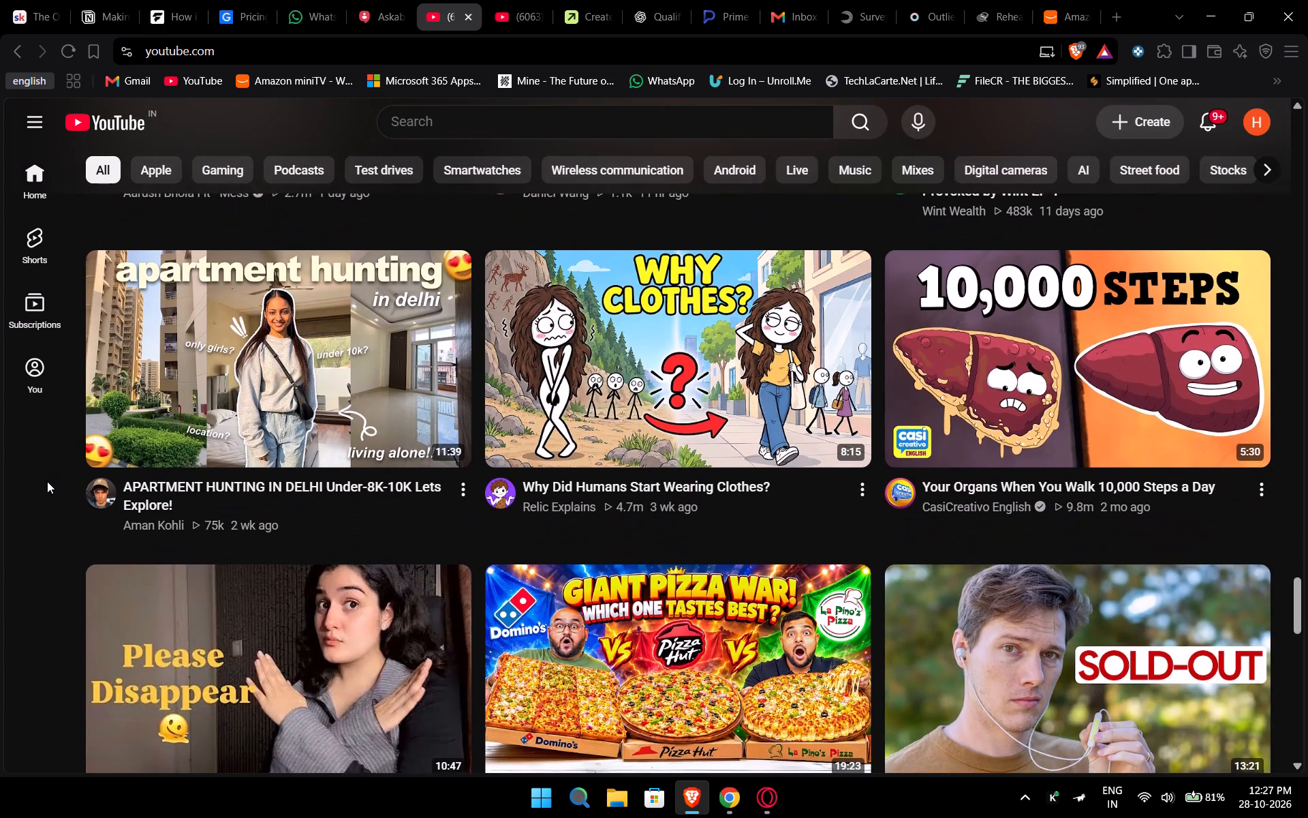
scroll(47, 481, right, 4)
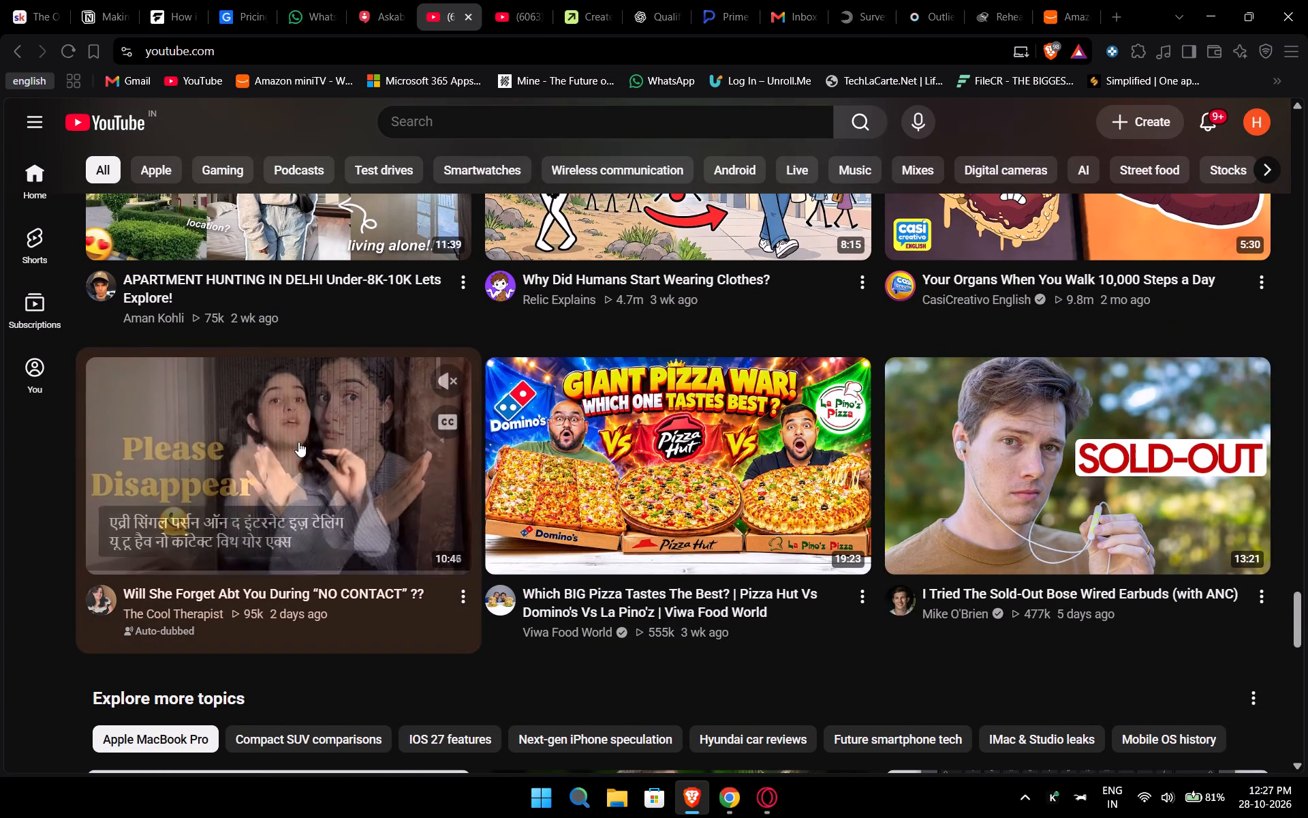
Unmute the inline preview of the video "Will She Forget Abt You During NO CONTACT" and toggle its captions.
click(445, 383)
click(448, 416)
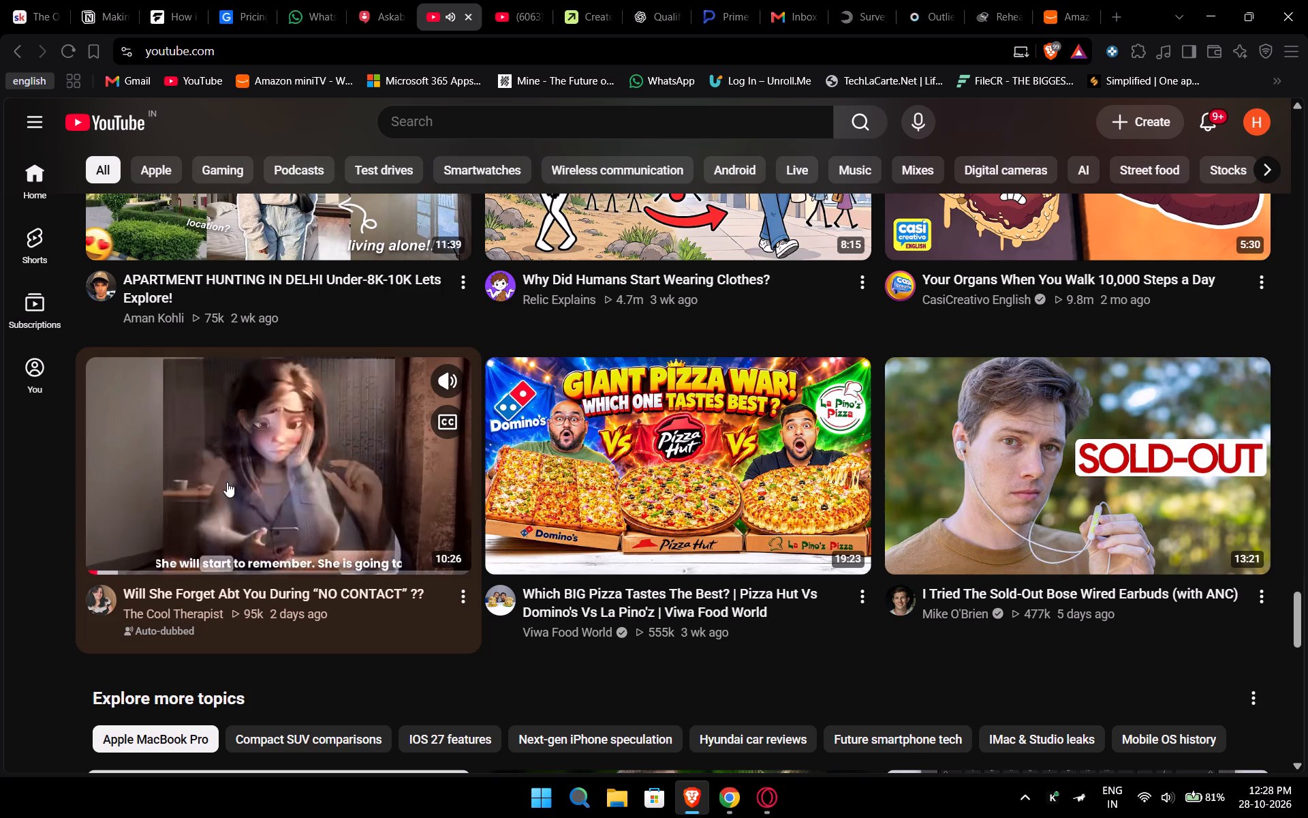
Examine the Explore more topics section and the recommended videos below it in the home feed.
scroll(47, 530, down, 4)
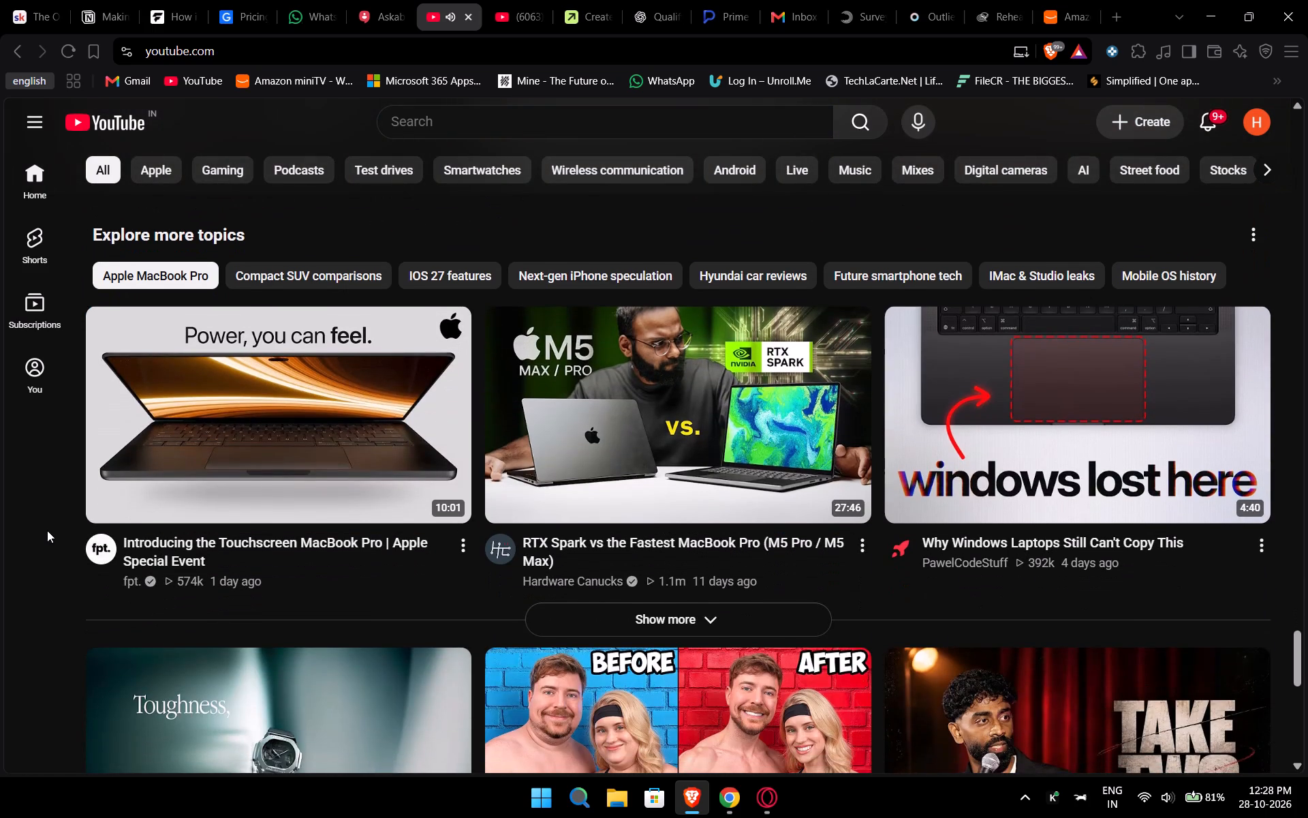
scroll(47, 530, down, 3)
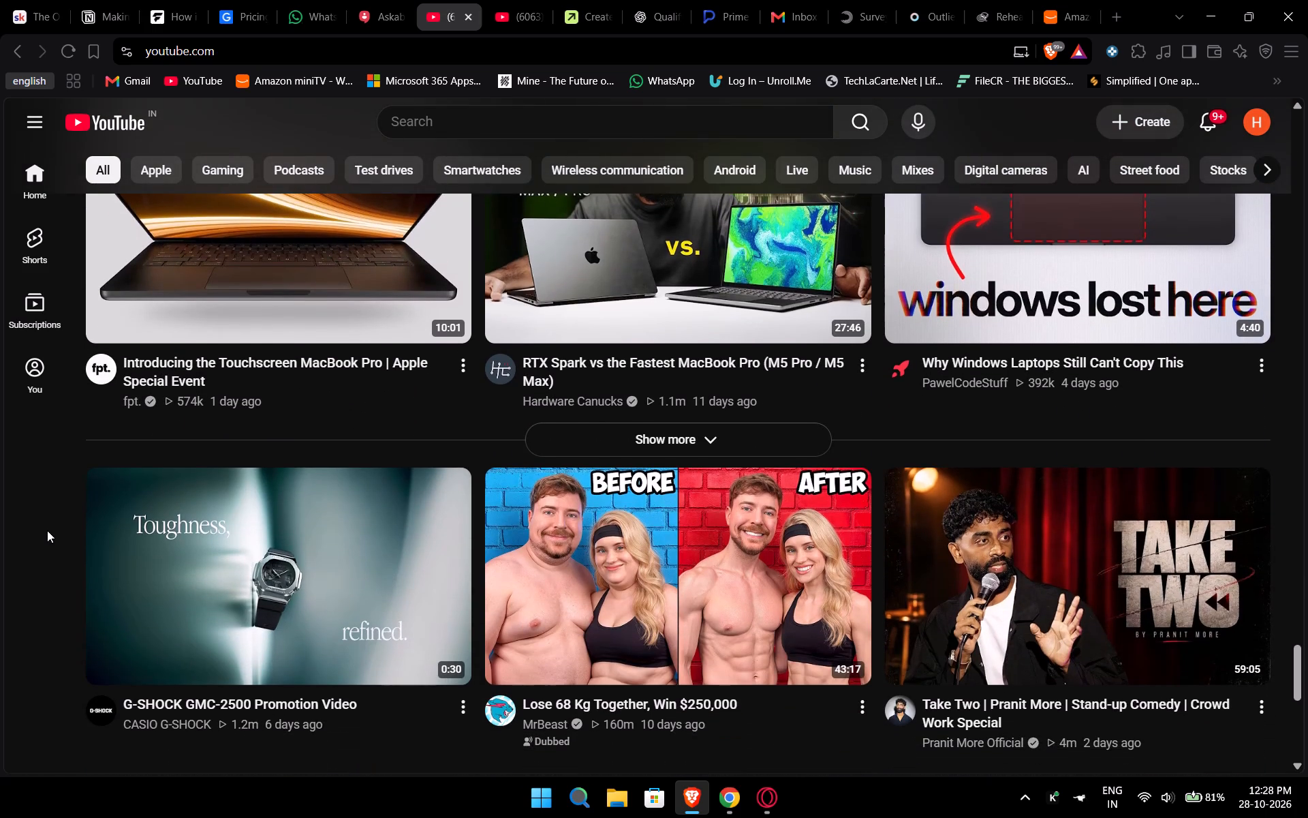
scroll(47, 530, down, 4)
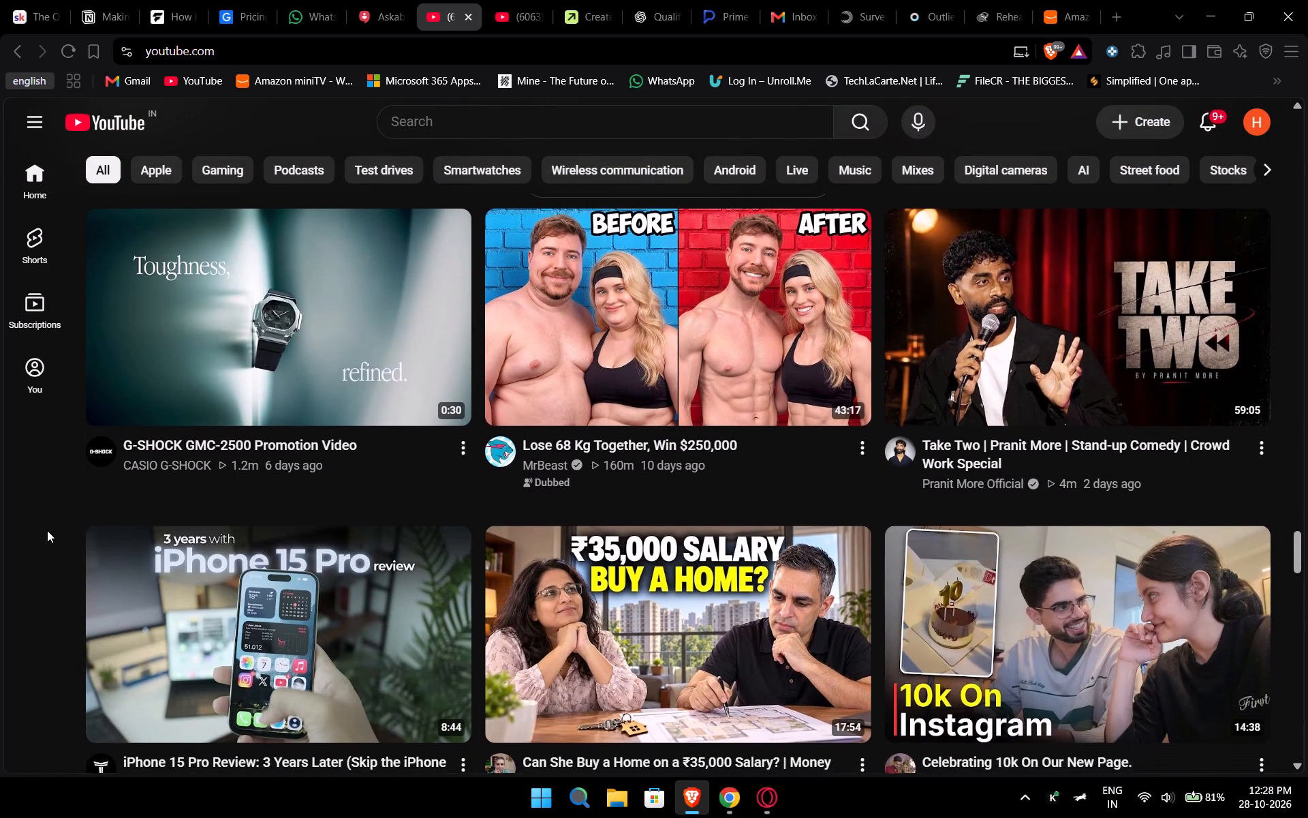
scroll(47, 530, down, 1)
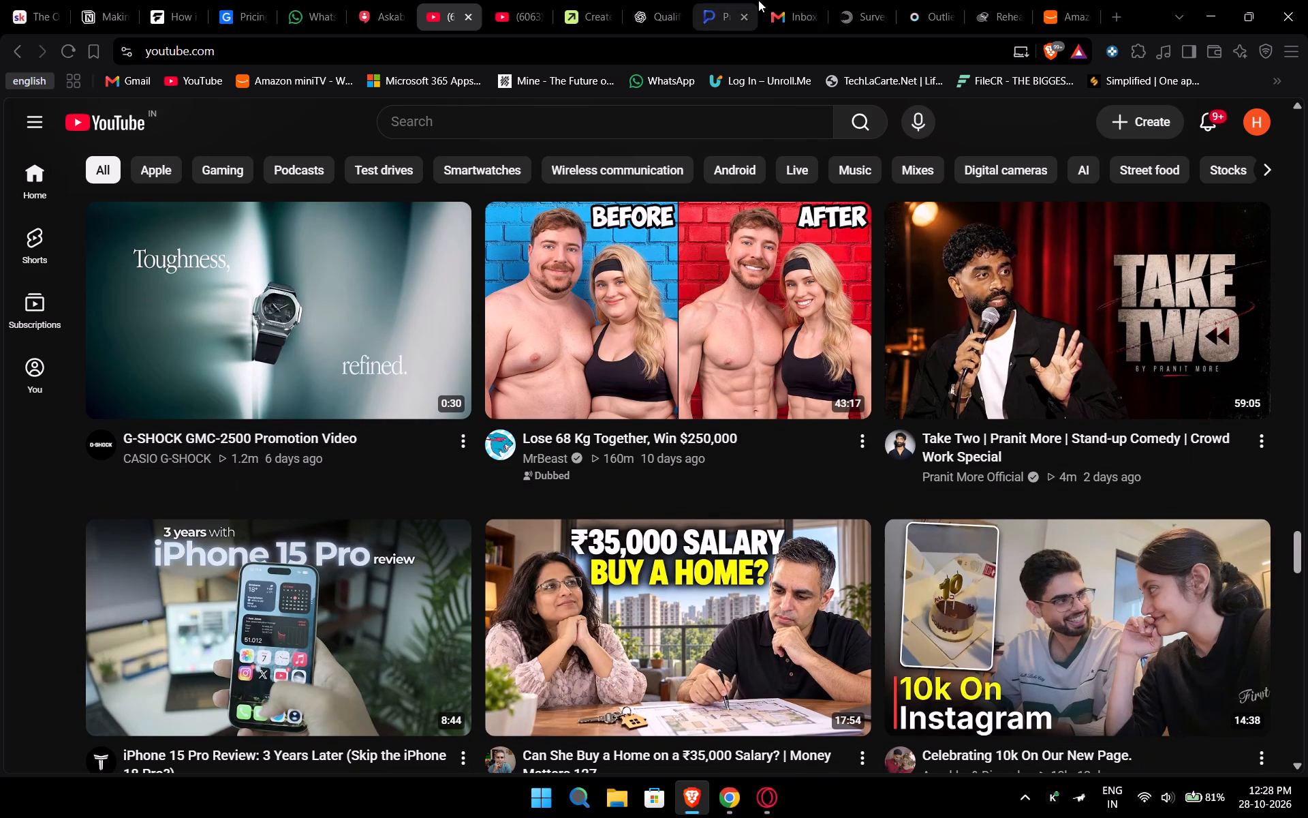
Switch to the tab with the "ipad mini" search results and go from there to the YouTube home page.
click(519, 0)
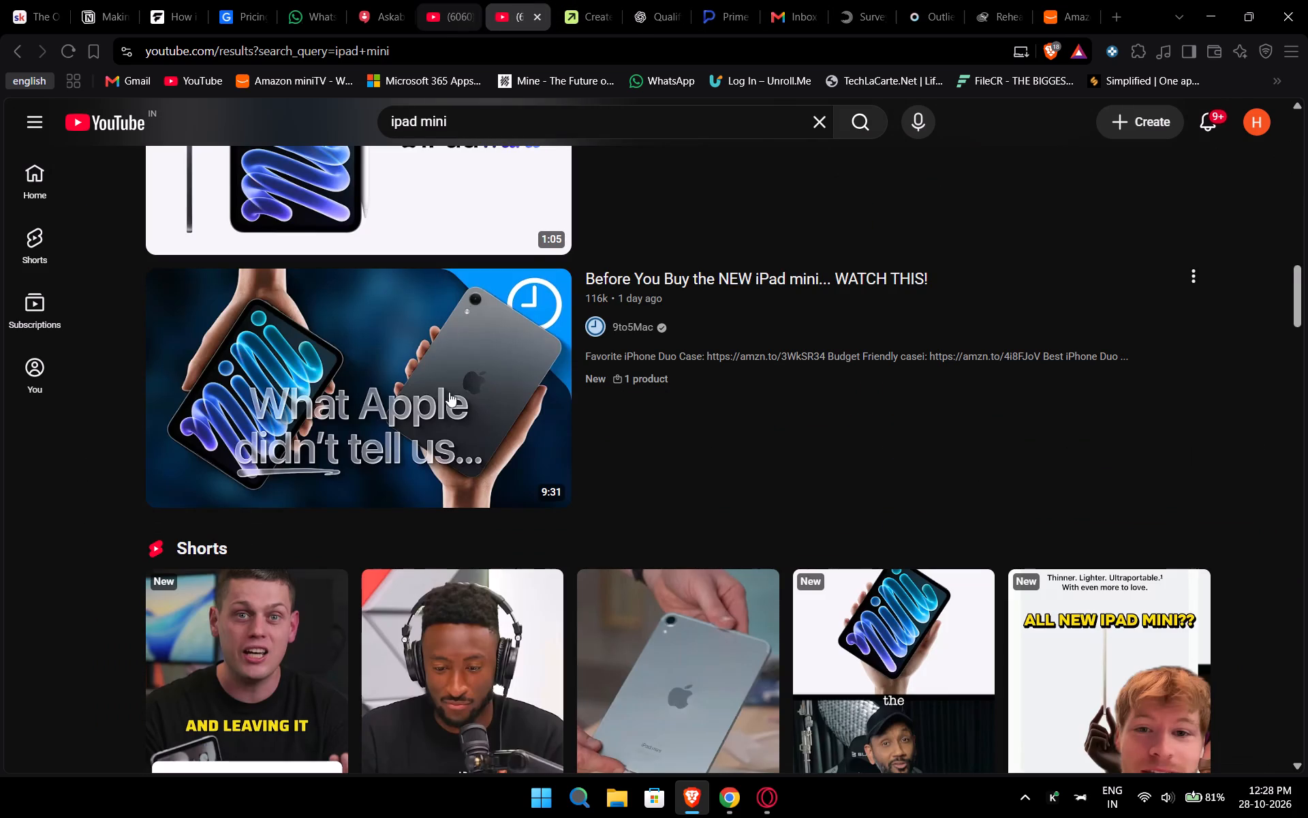
scroll(449, 392, up, 17)
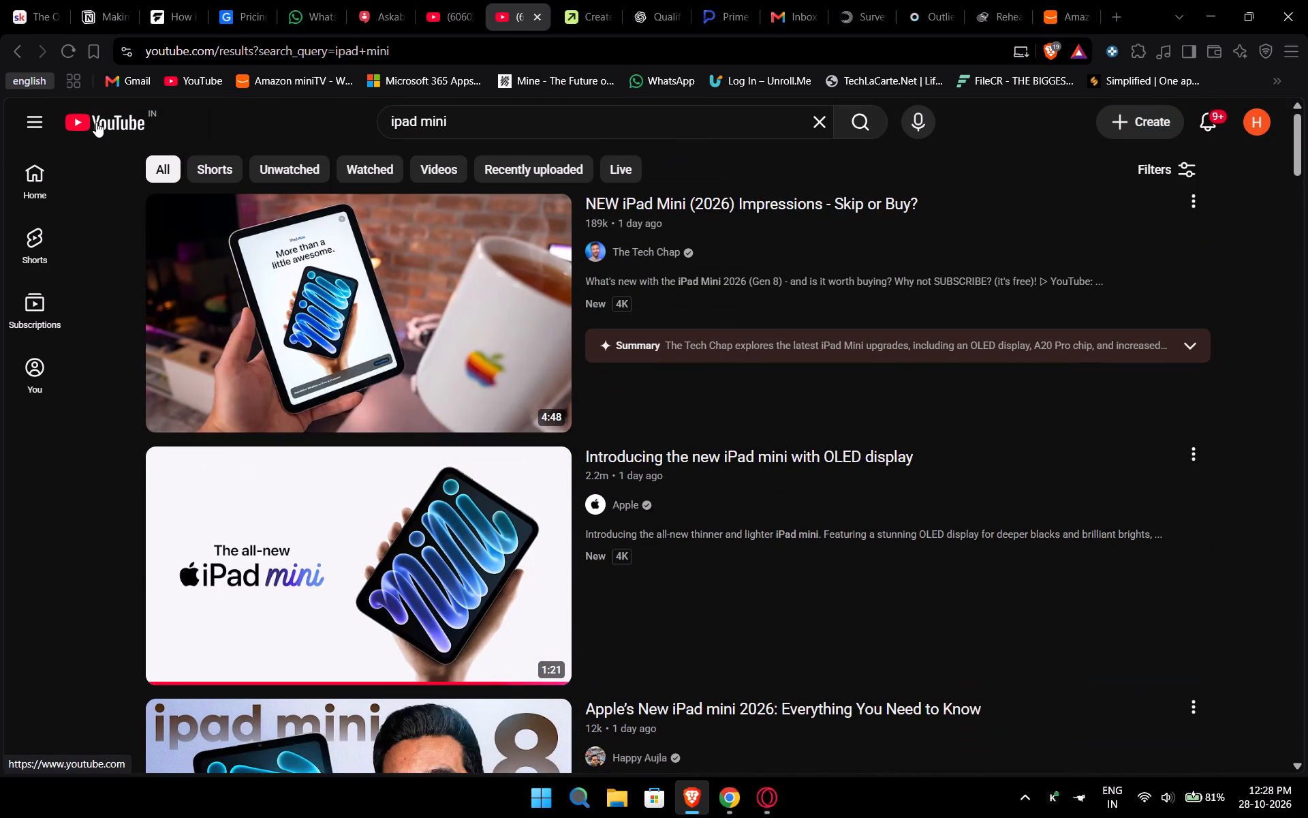
click(96, 122)
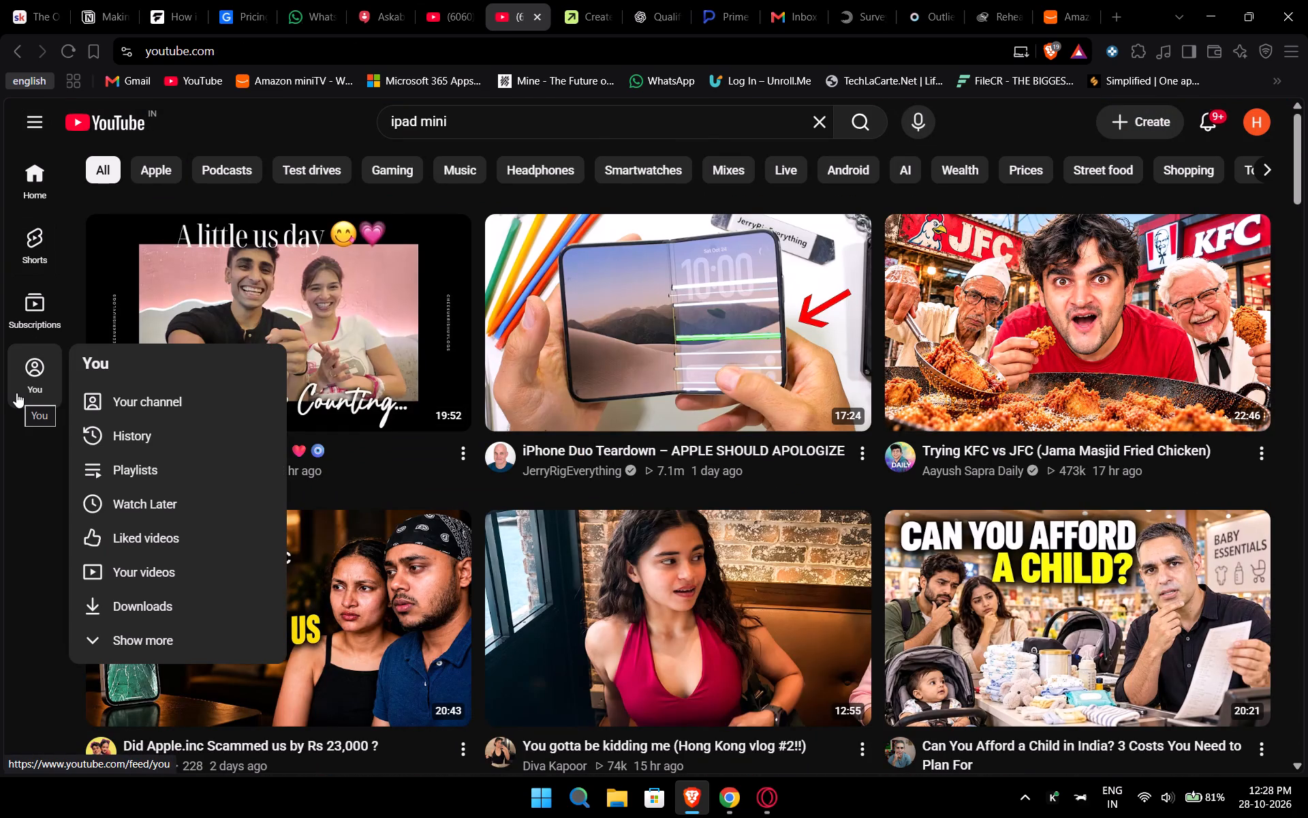
click(18, 496)
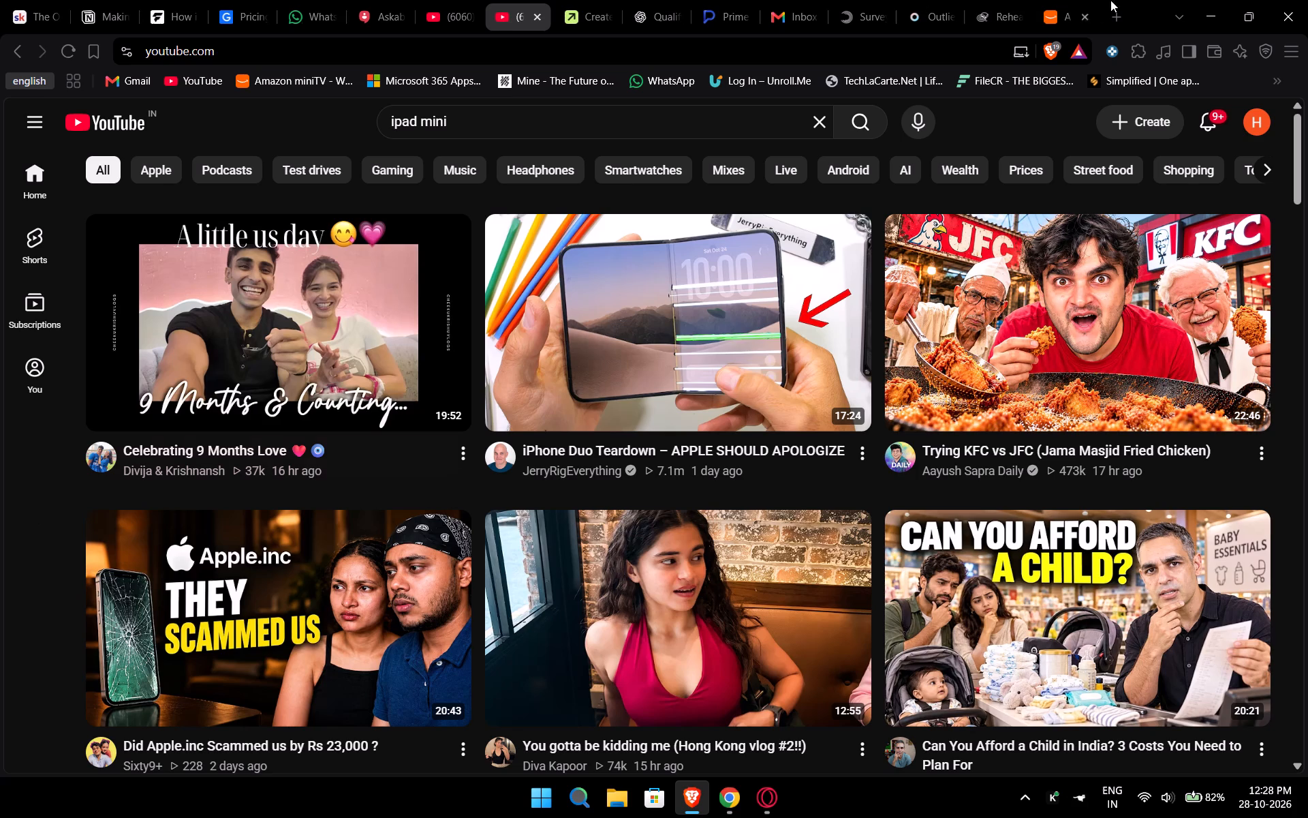
Switch to the Amazon tab with the Harvello seller profile and open the Harvello storefront.
click(1080, 0)
scroll(759, 472, up, 2)
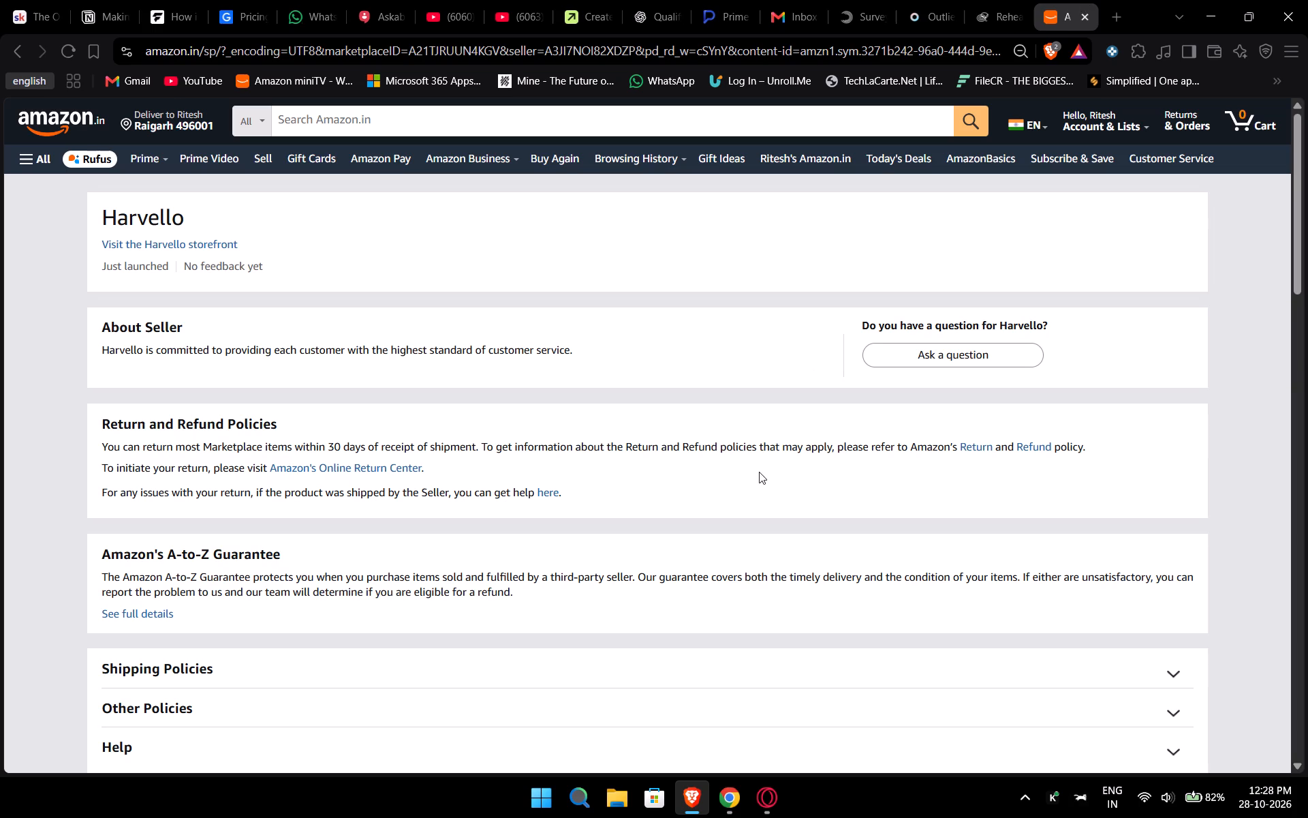
scroll(759, 472, up, 2)
click(163, 245)
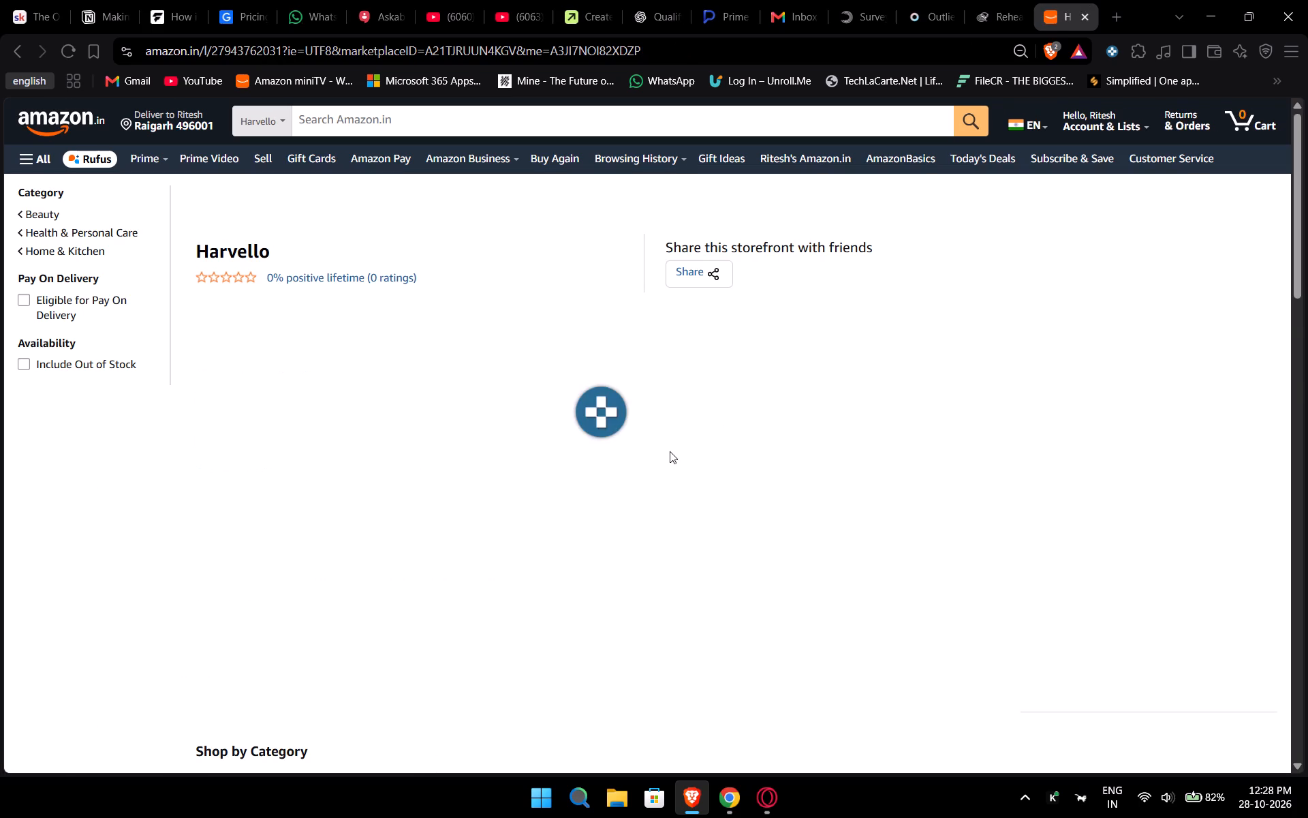
Examine the products listed in the Harvello storefront, including their images, titles and prices.
scroll(652, 402, down, 2)
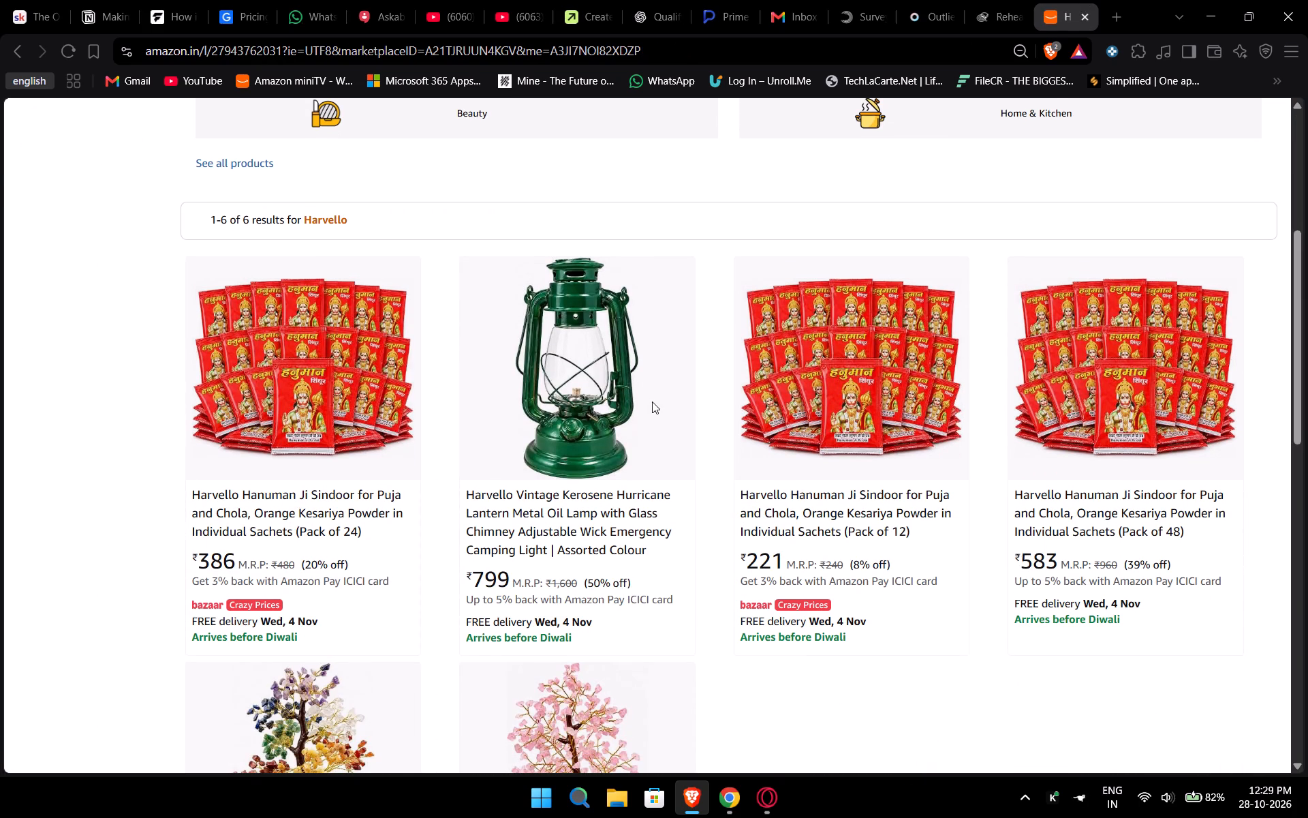
scroll(652, 402, down, 2)
scroll(652, 402, up, 2)
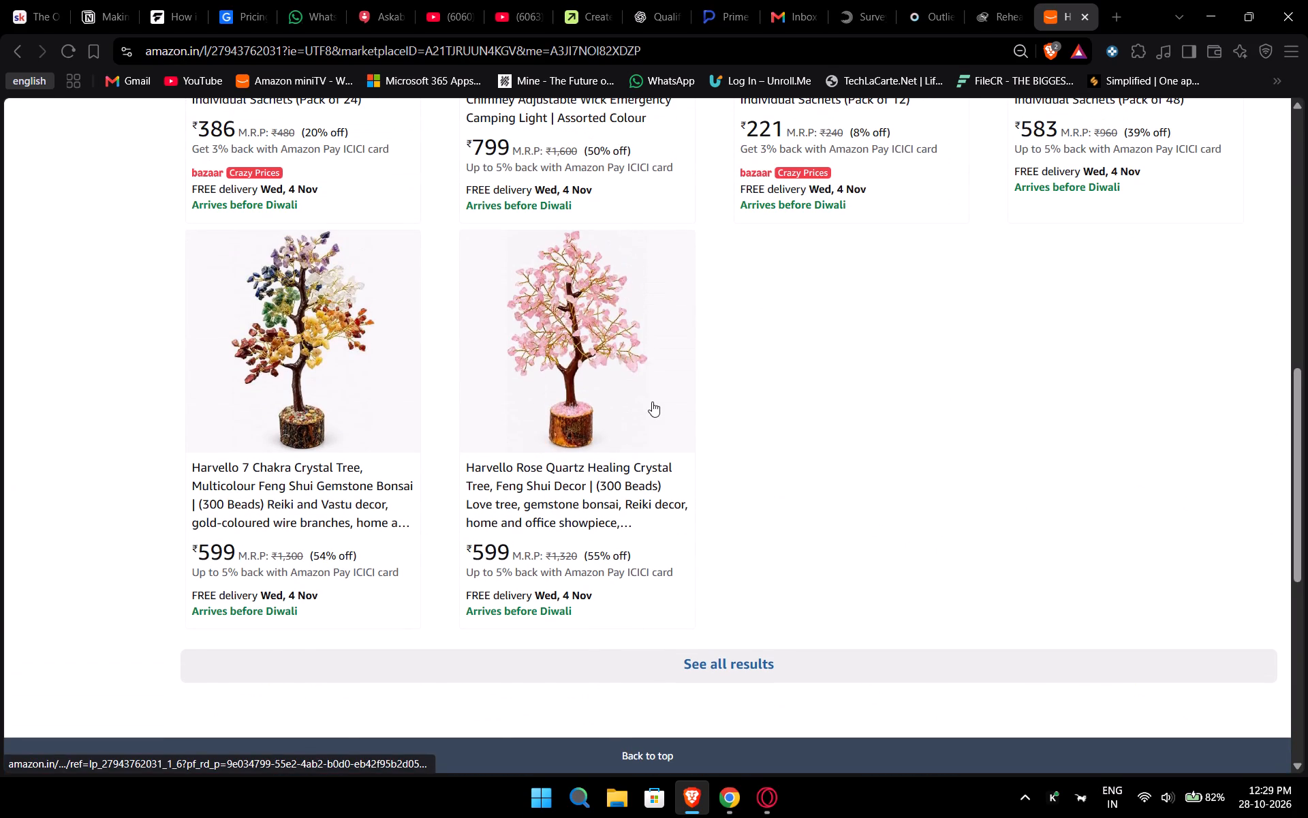
scroll(652, 402, up, 3)
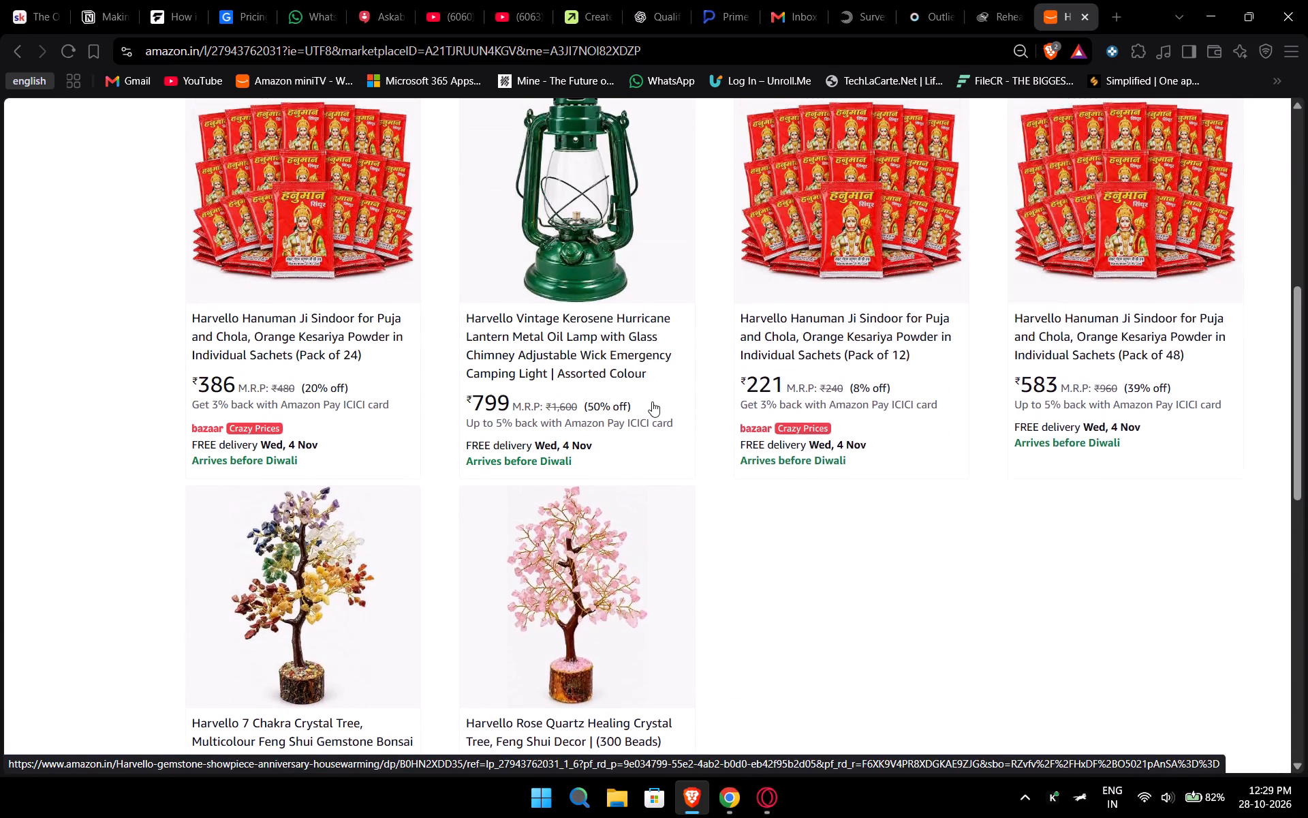
scroll(652, 402, up, 7)
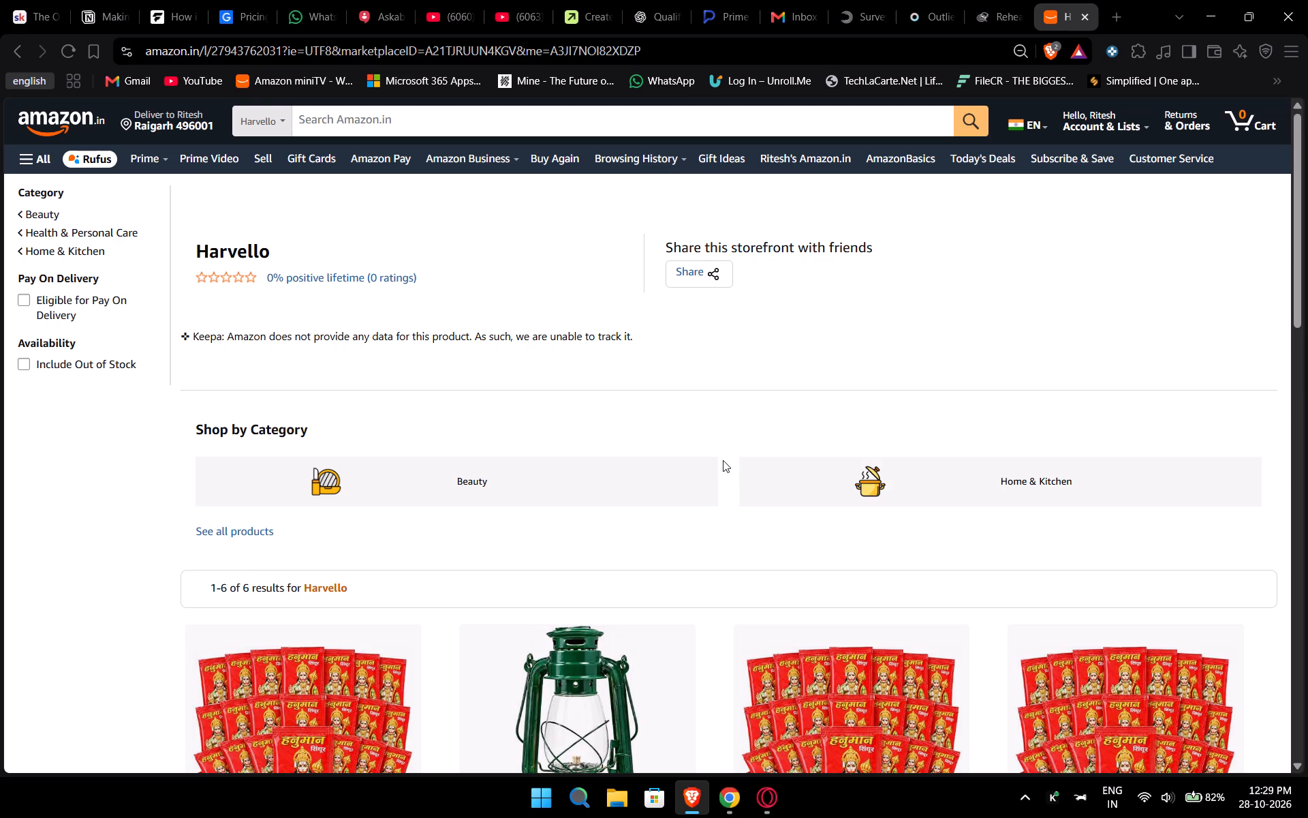
scroll(723, 460, down, 5)
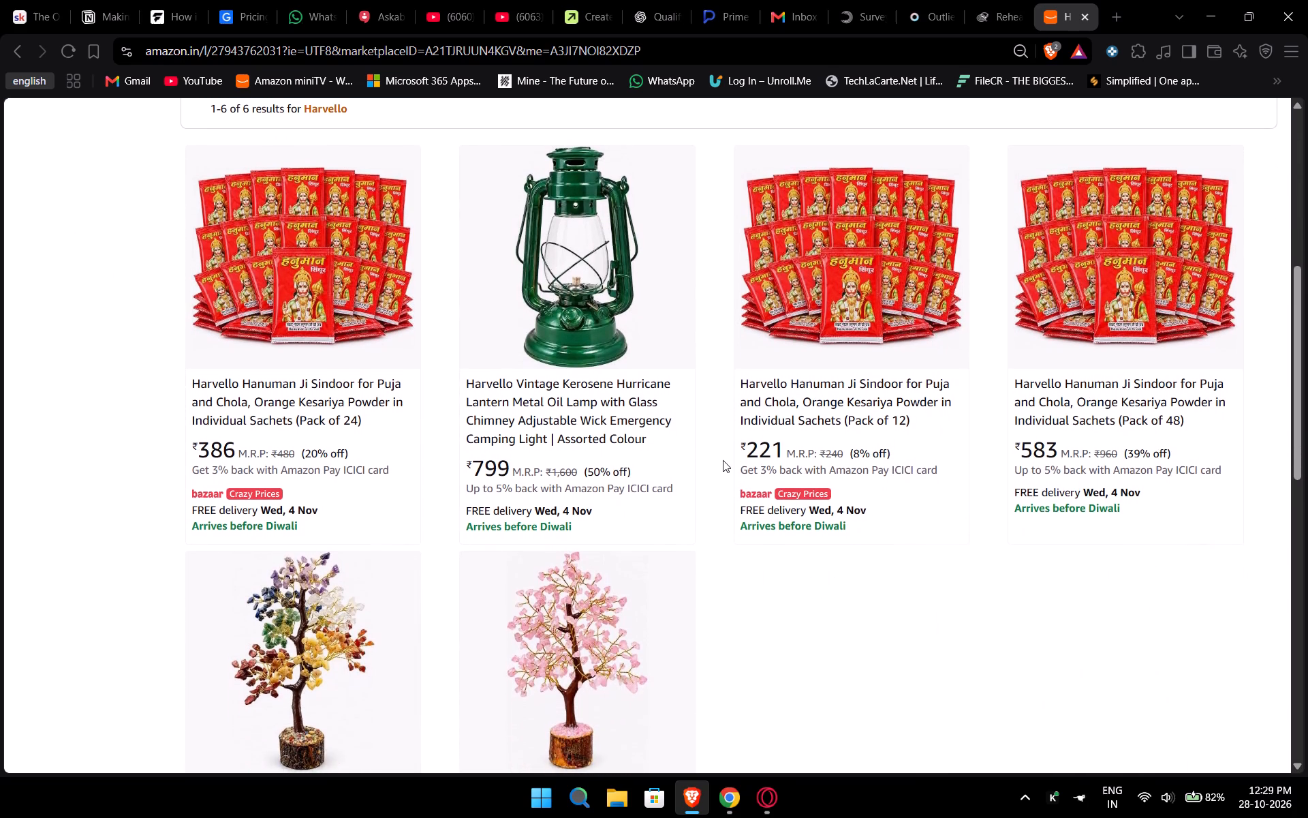
scroll(723, 460, down, 1)
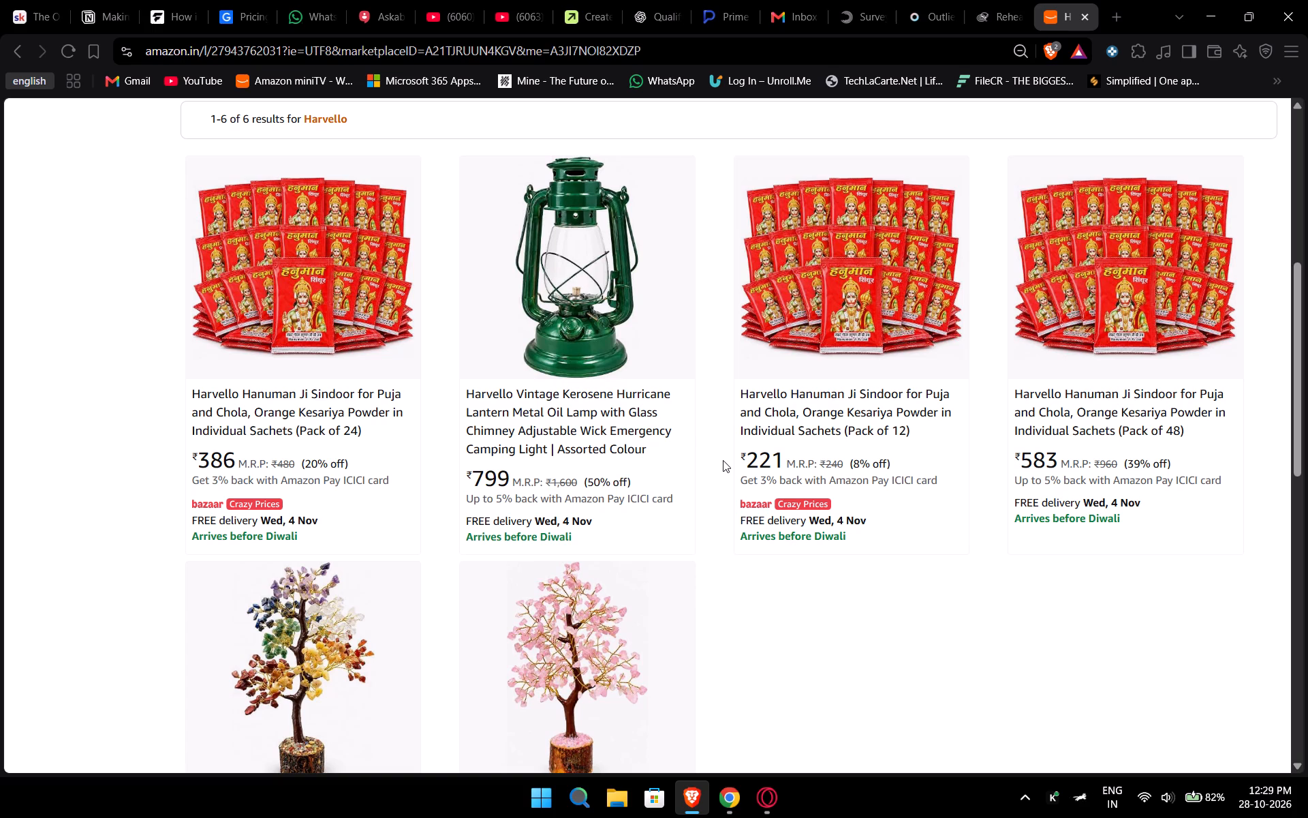
scroll(723, 460, down, 1)
From the desktop, open the Chat GPT Local folder and go through amazon_hanuman_sindoor_images to its story_set_v2 subfolder.
click(724, 808)
click(724, 808)
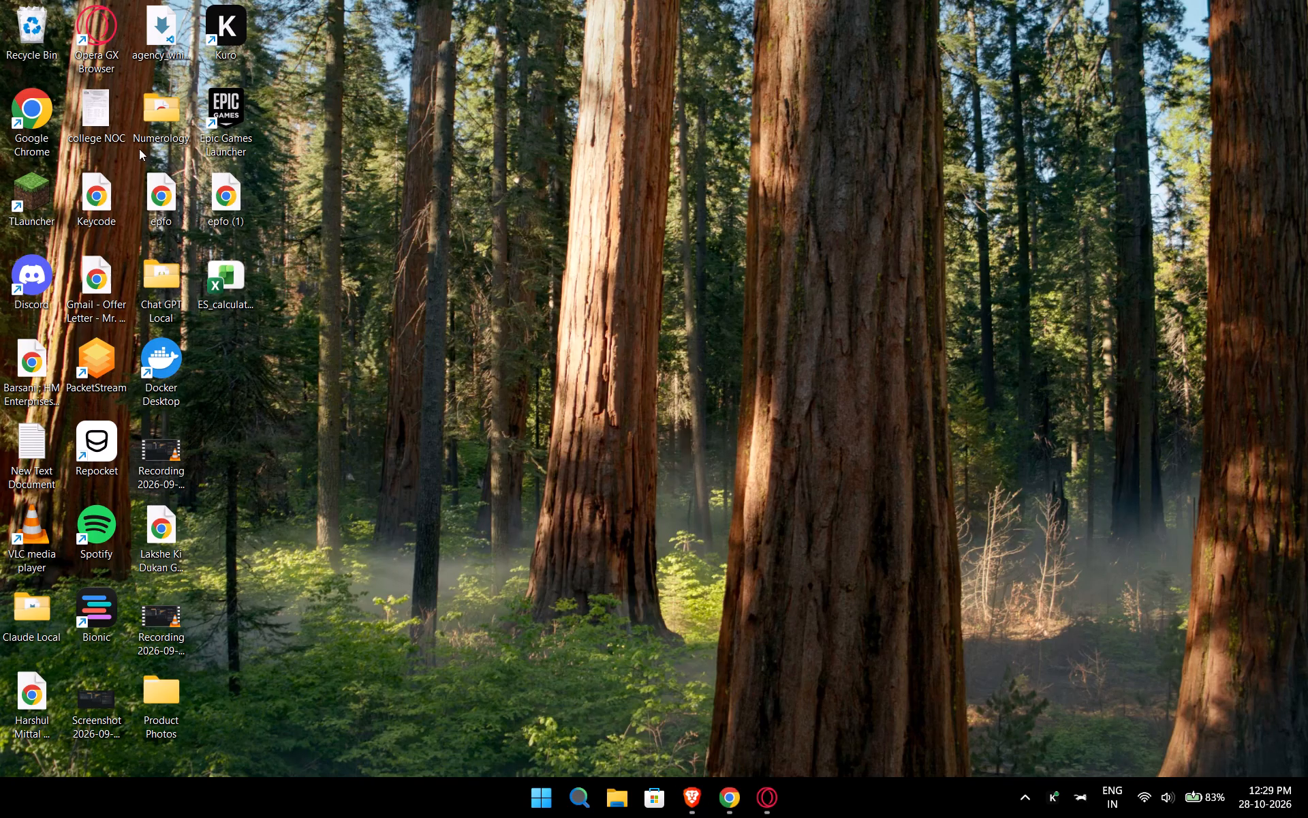
double_click(161, 284)
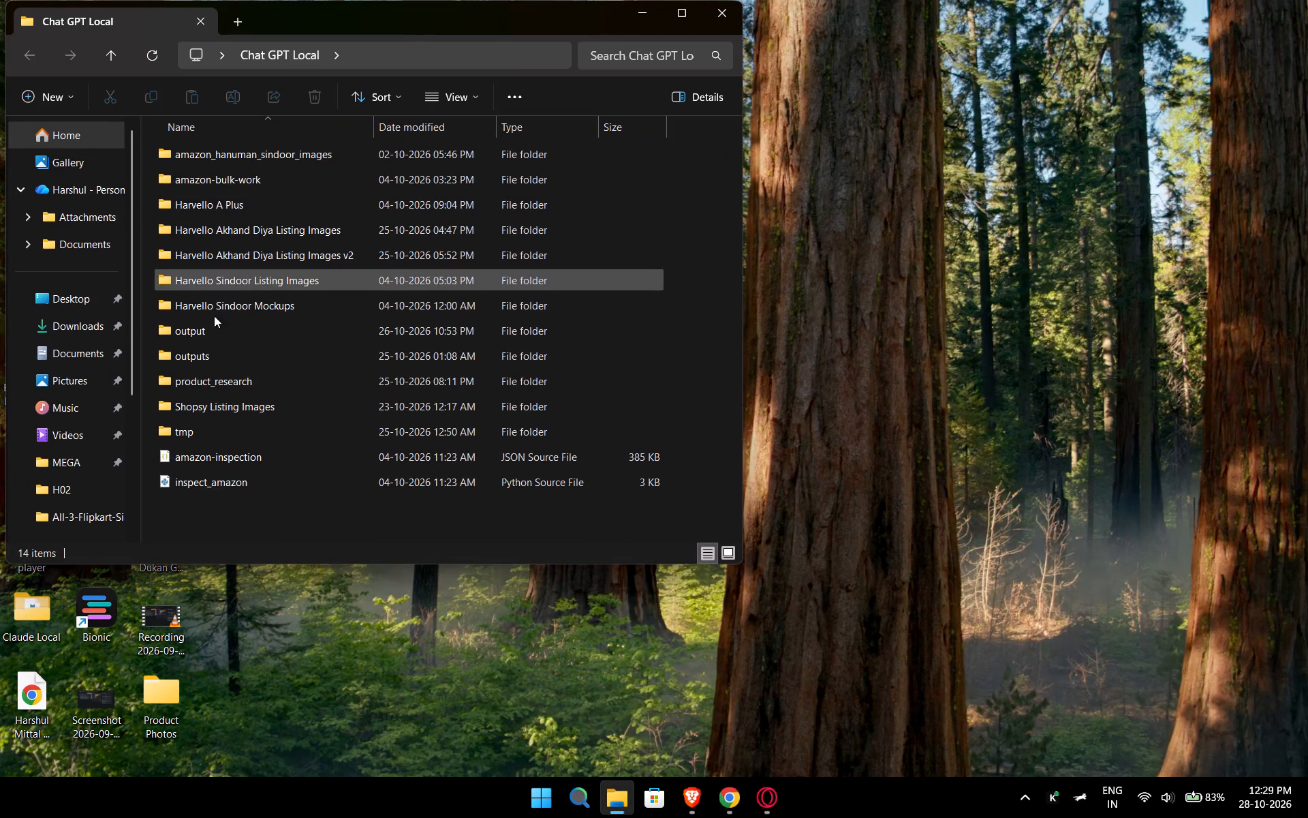
double_click(264, 160)
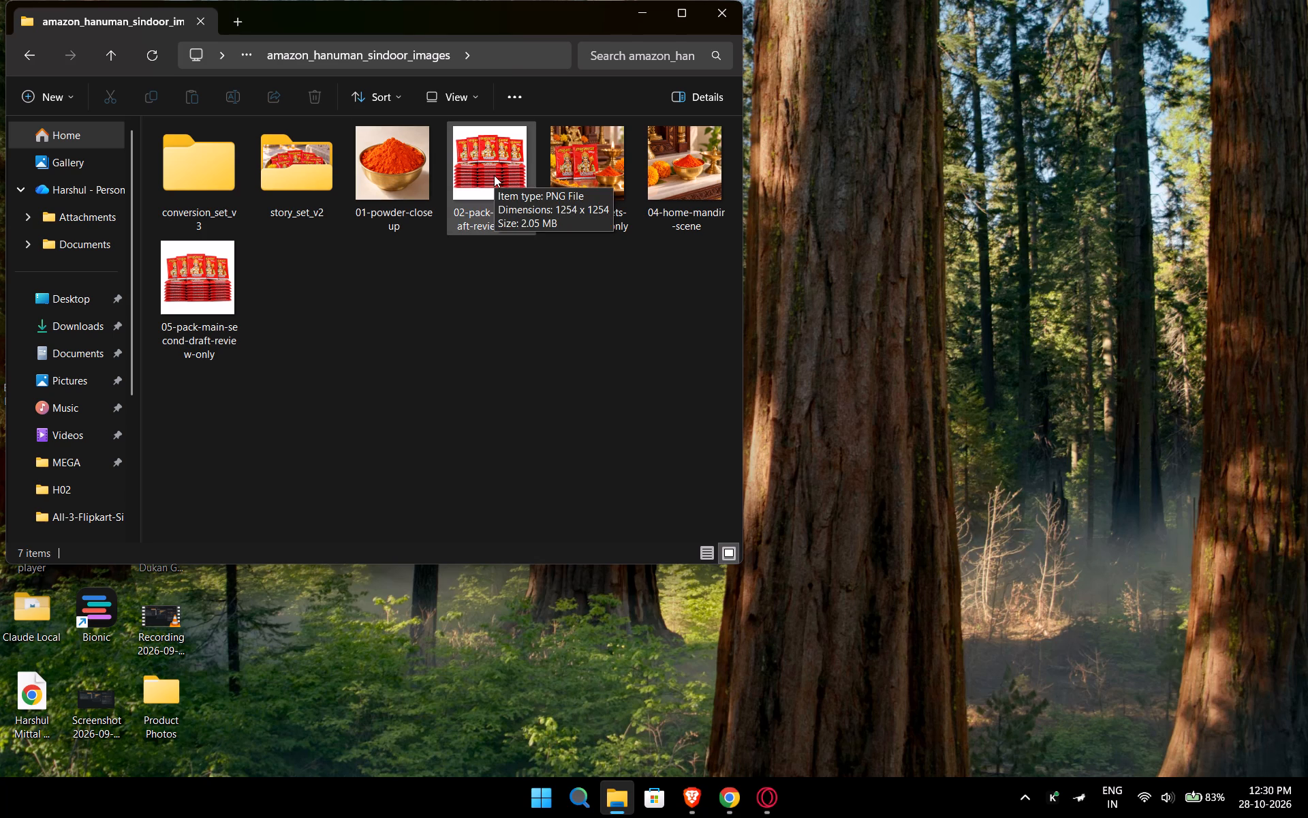
double_click(290, 172)
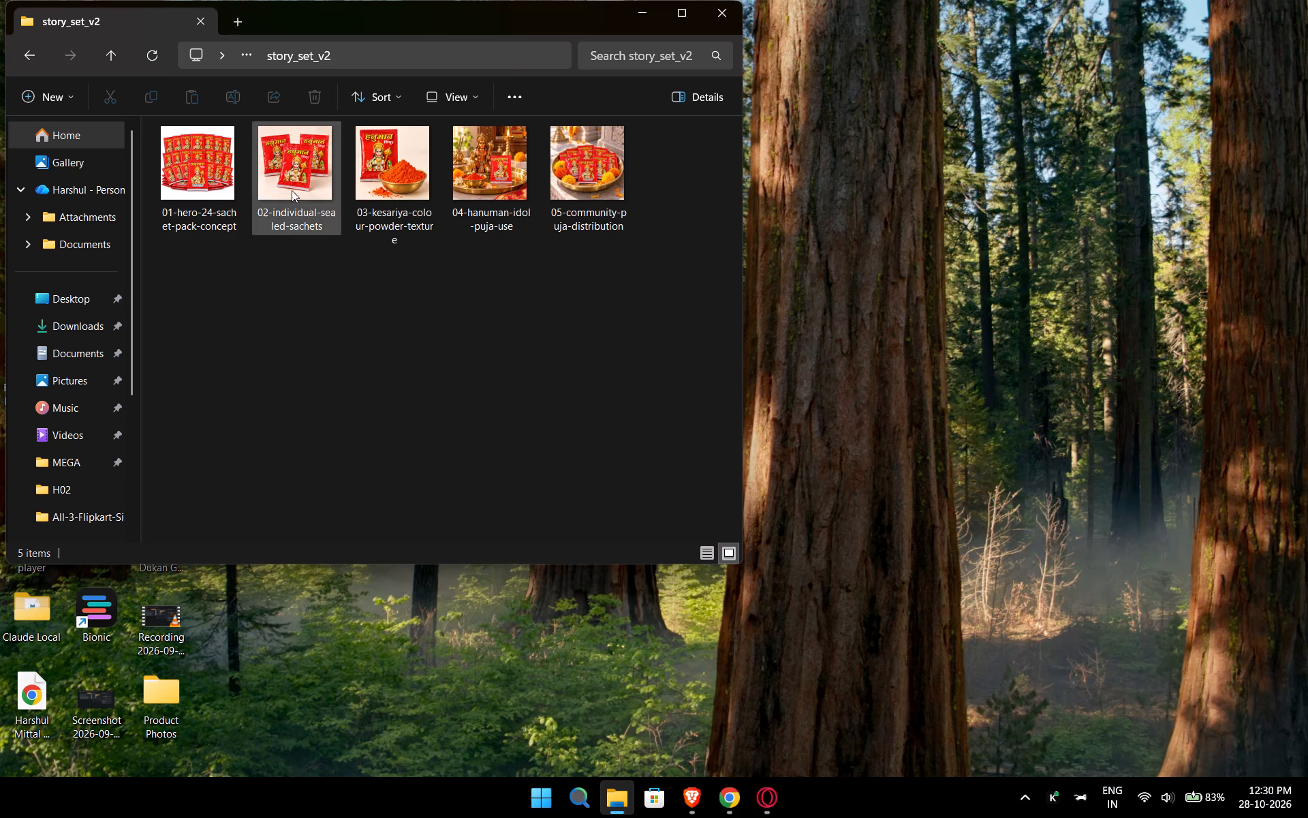
Select the 02-individual-sealed-sachets image in the story_set_v2 folder.
click(289, 166)
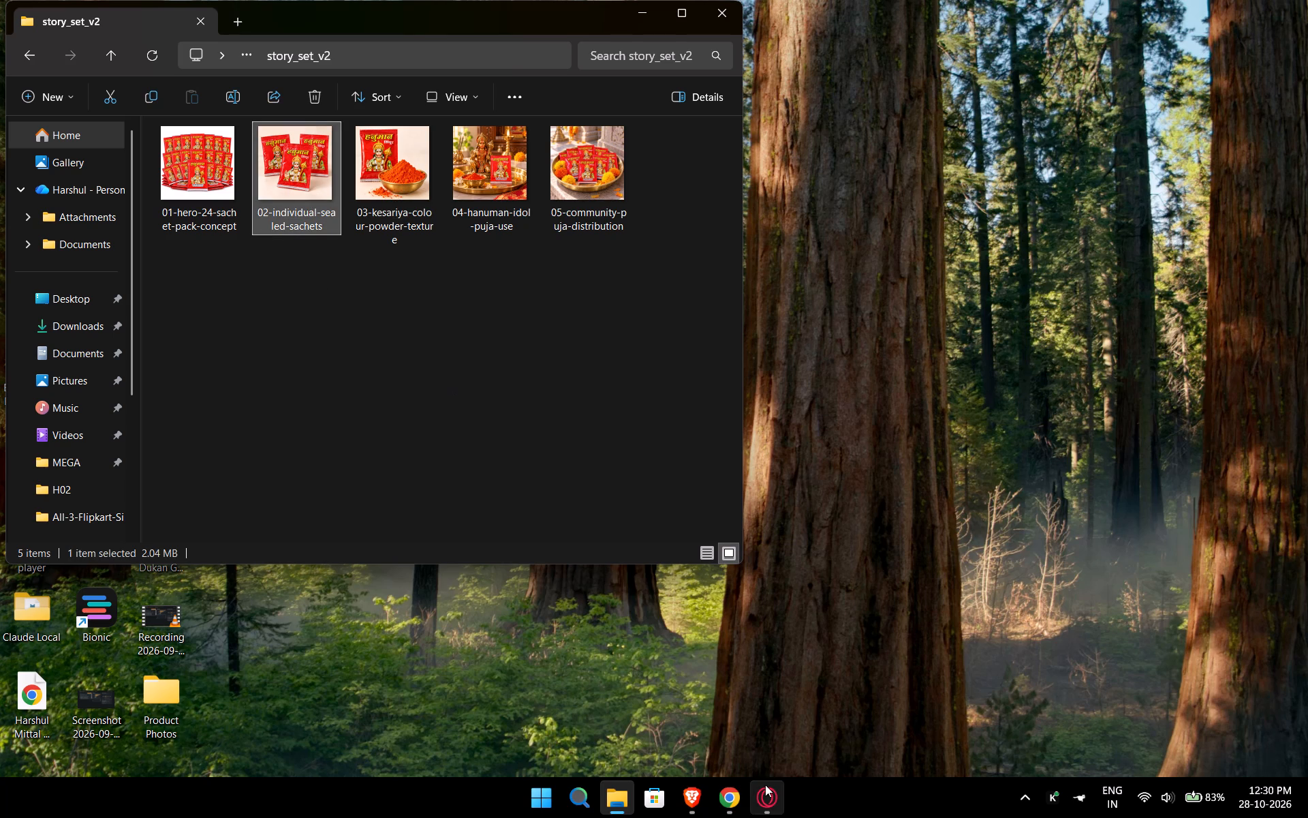
Switch to Opera GX and, from the Manage Your Inventory tab, open the product page of the Hanuman Ji Sindoor variation family.
click(732, 805)
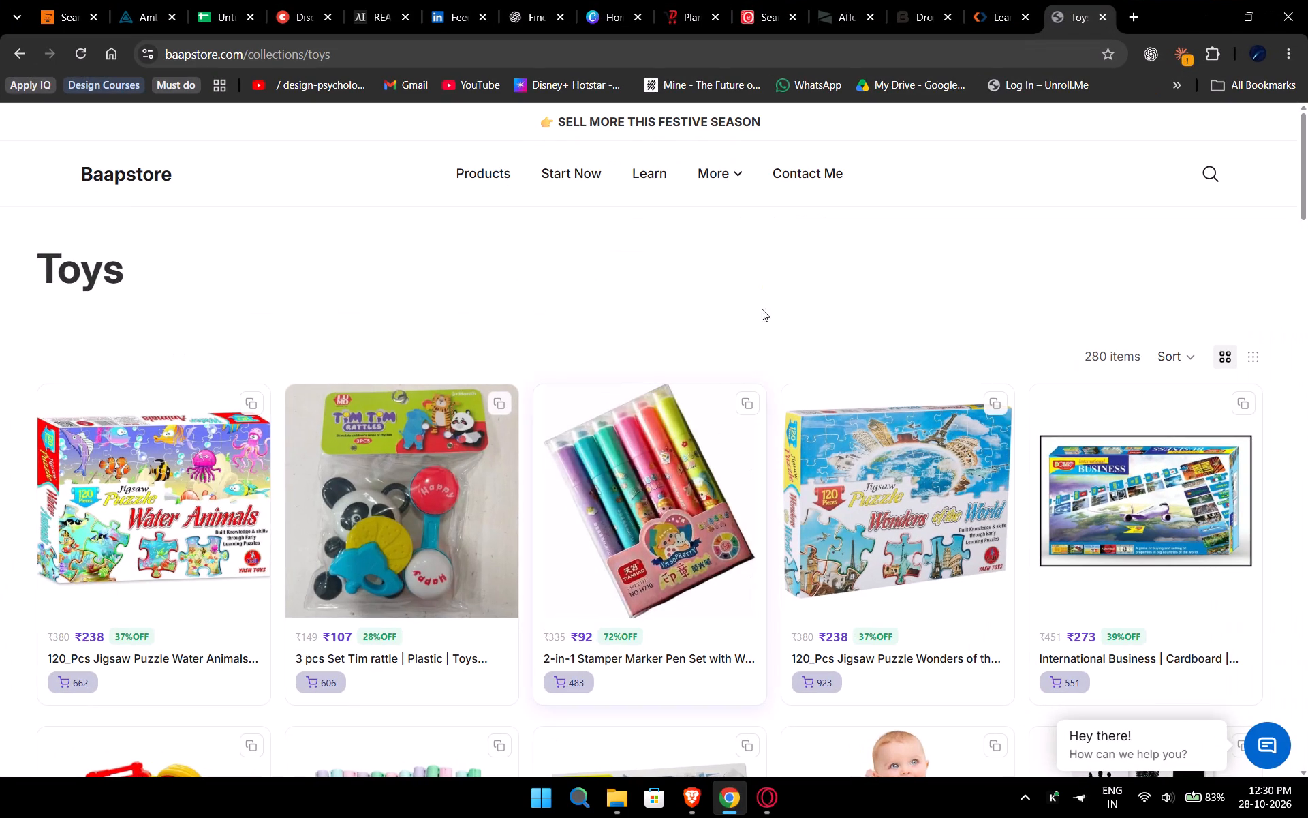
click(778, 817)
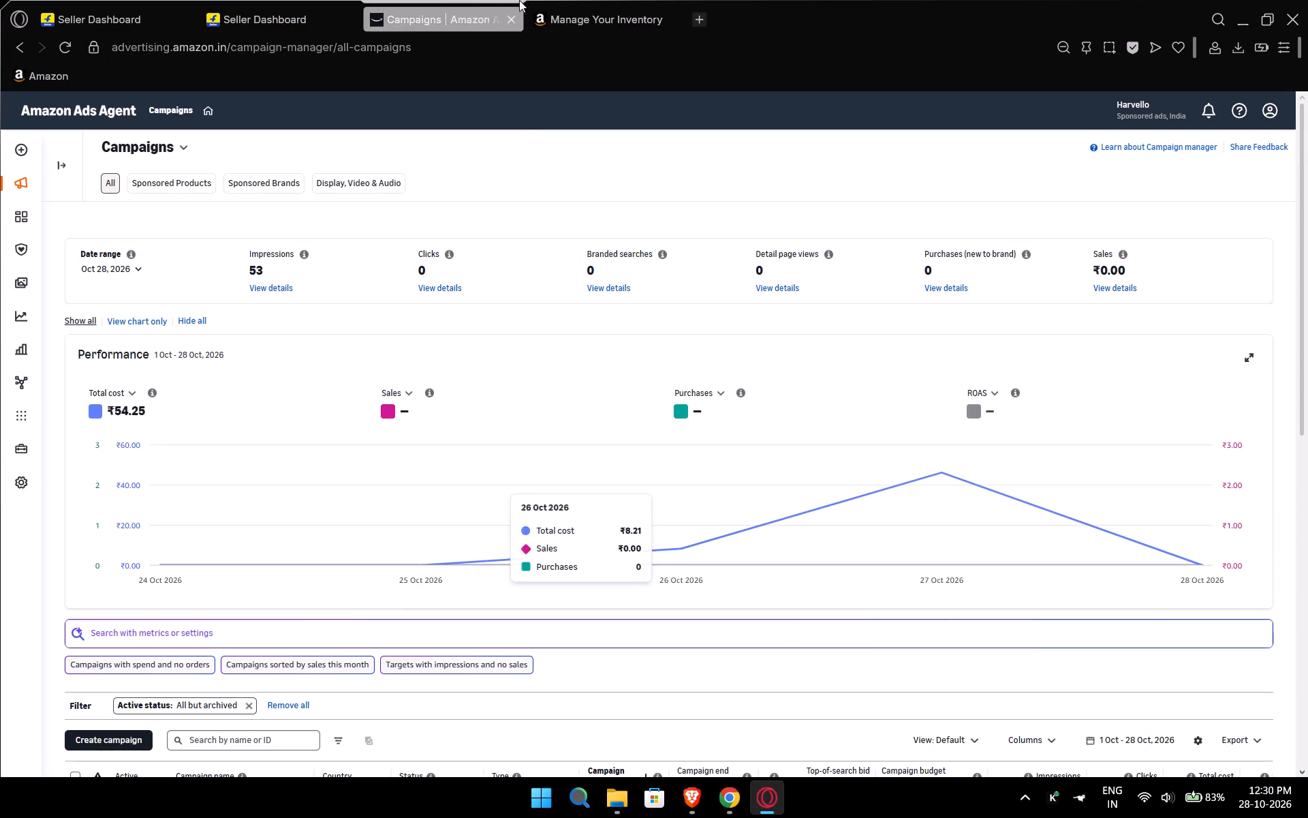
click(561, 0)
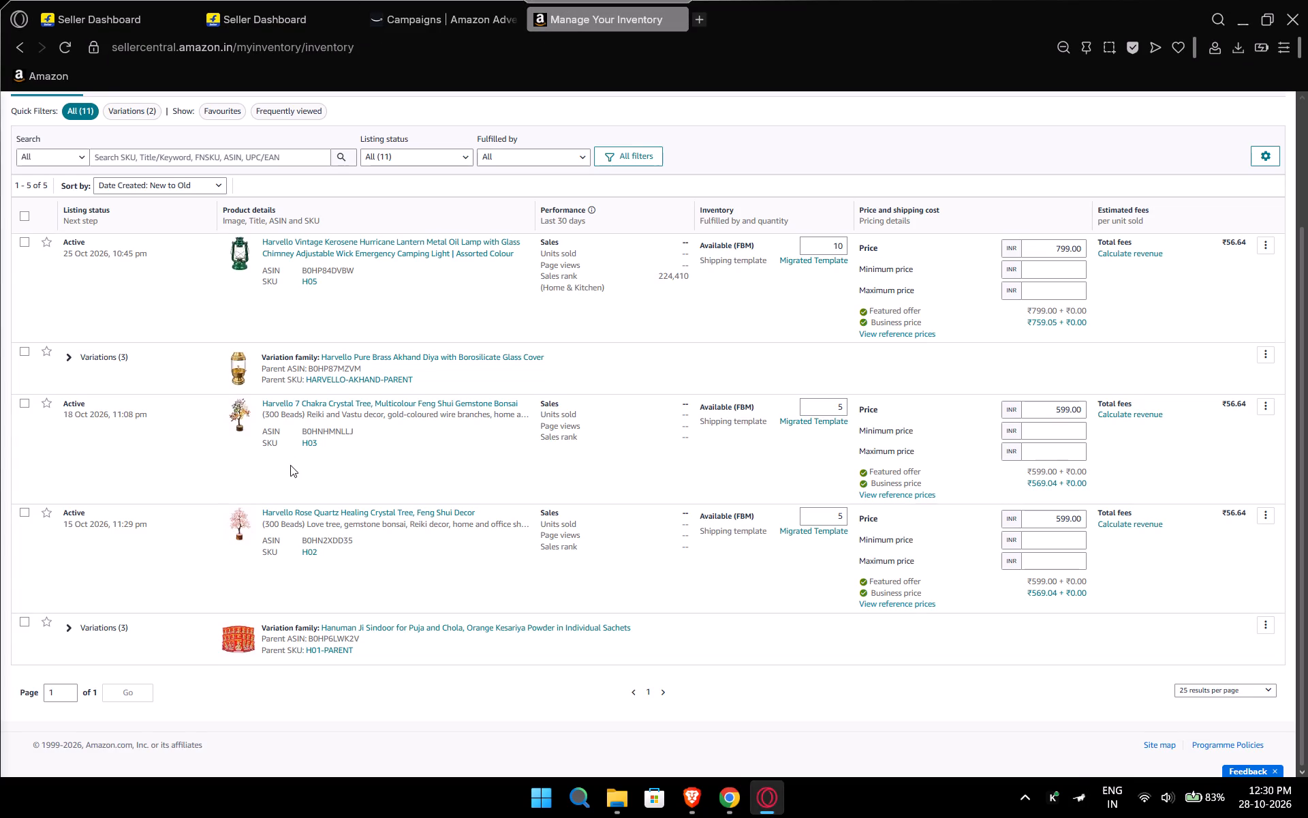
click(405, 630)
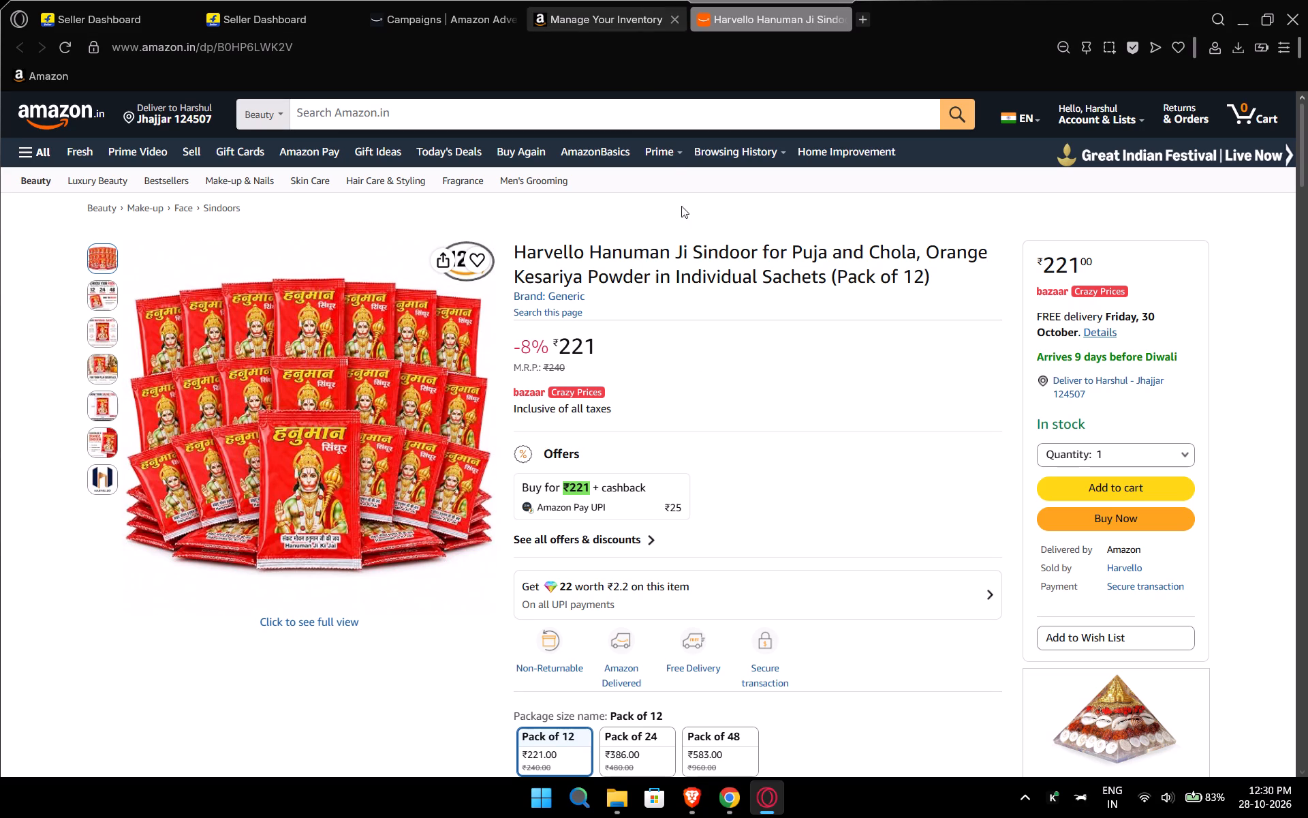
scroll(676, 517, up, 1)
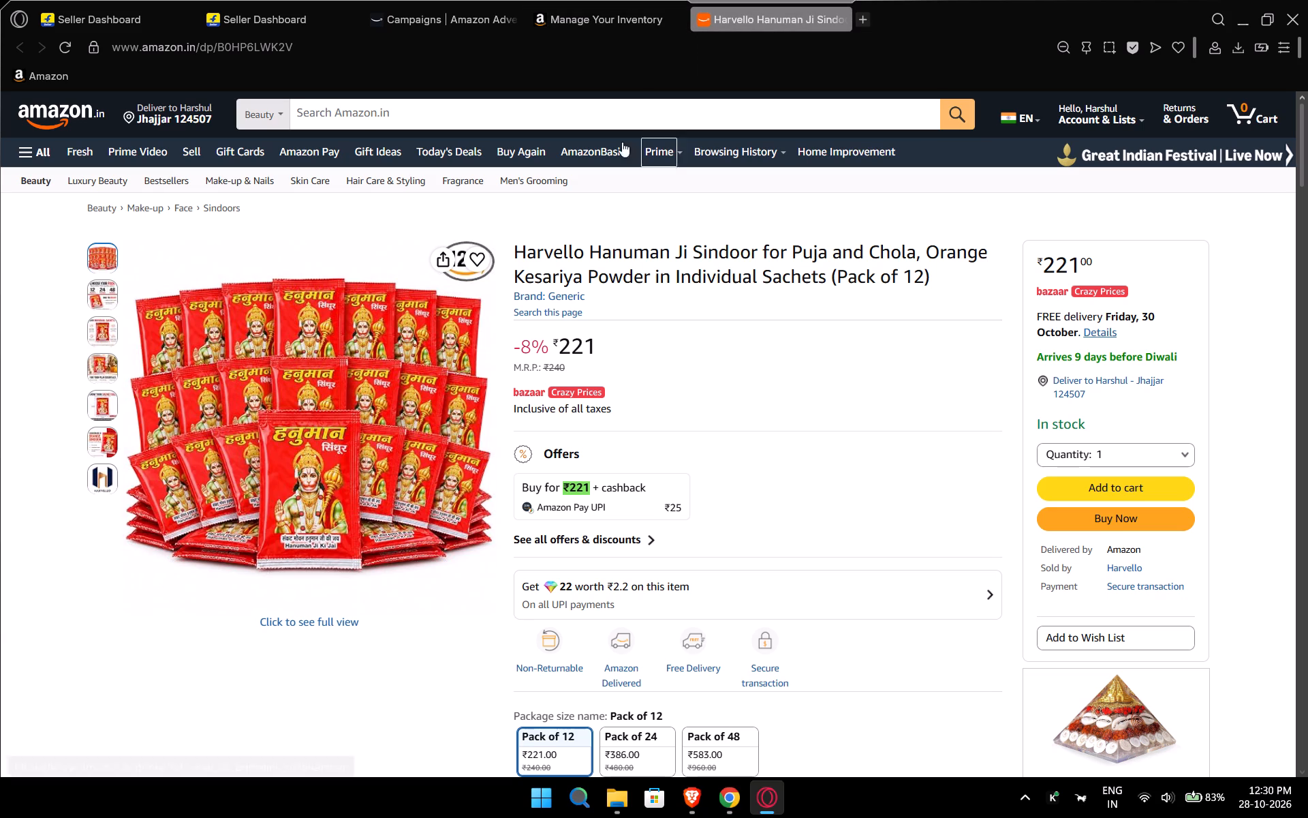
Start a new Amazon product search from the Hanuman Ji Sindoor page.
click(591, 116)
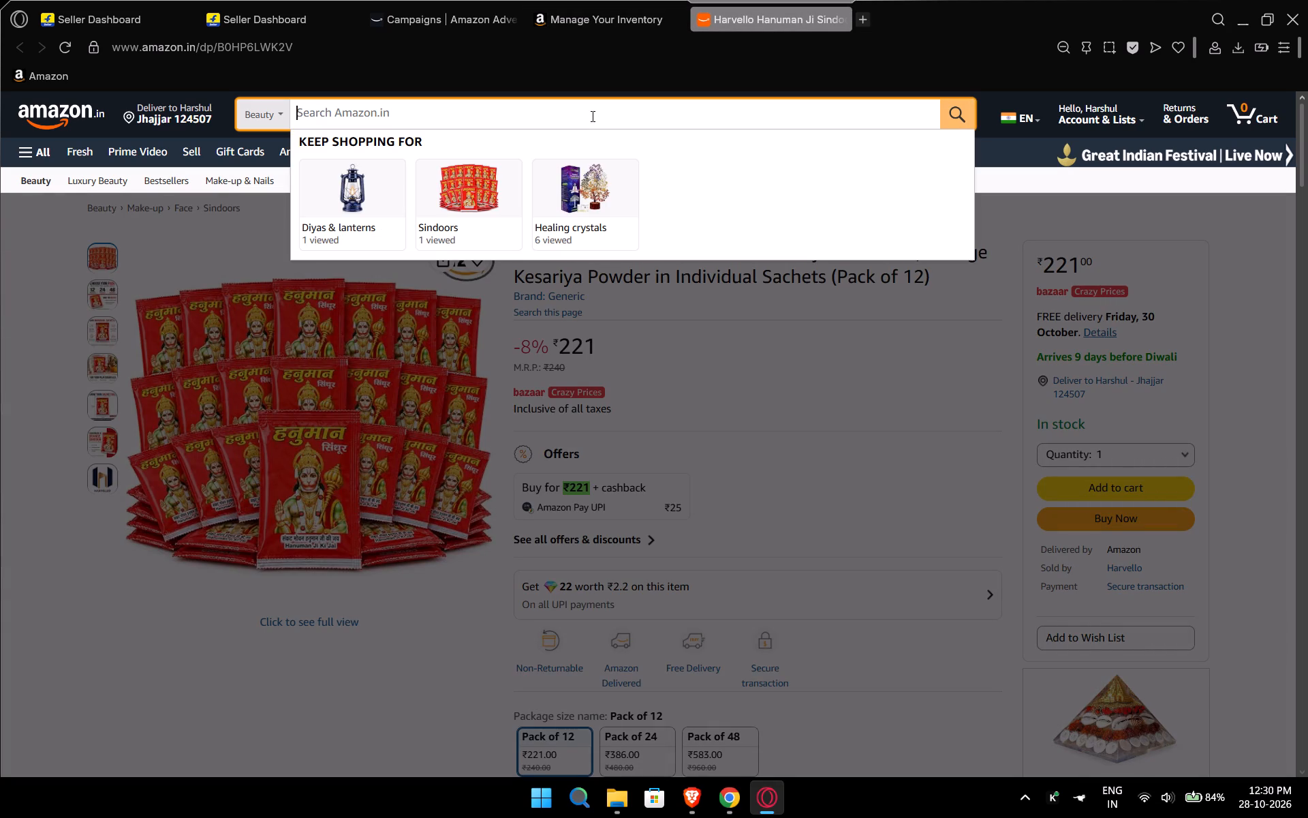
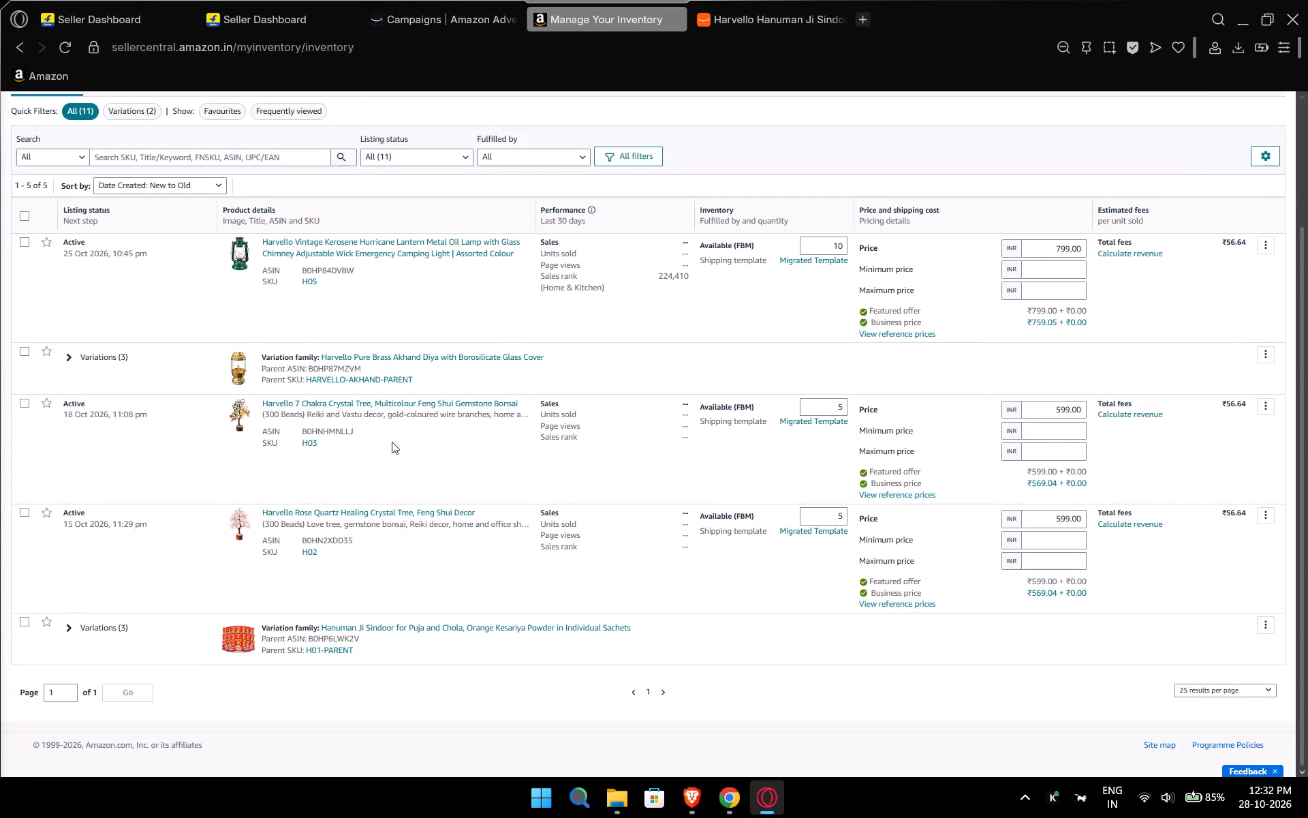
Expand the Hanuman Ji Sindoor variations and save the Pack of 48's business price matched to the Blue Badge price of ₹553.85.
click(68, 626)
scroll(416, 581, down, 2)
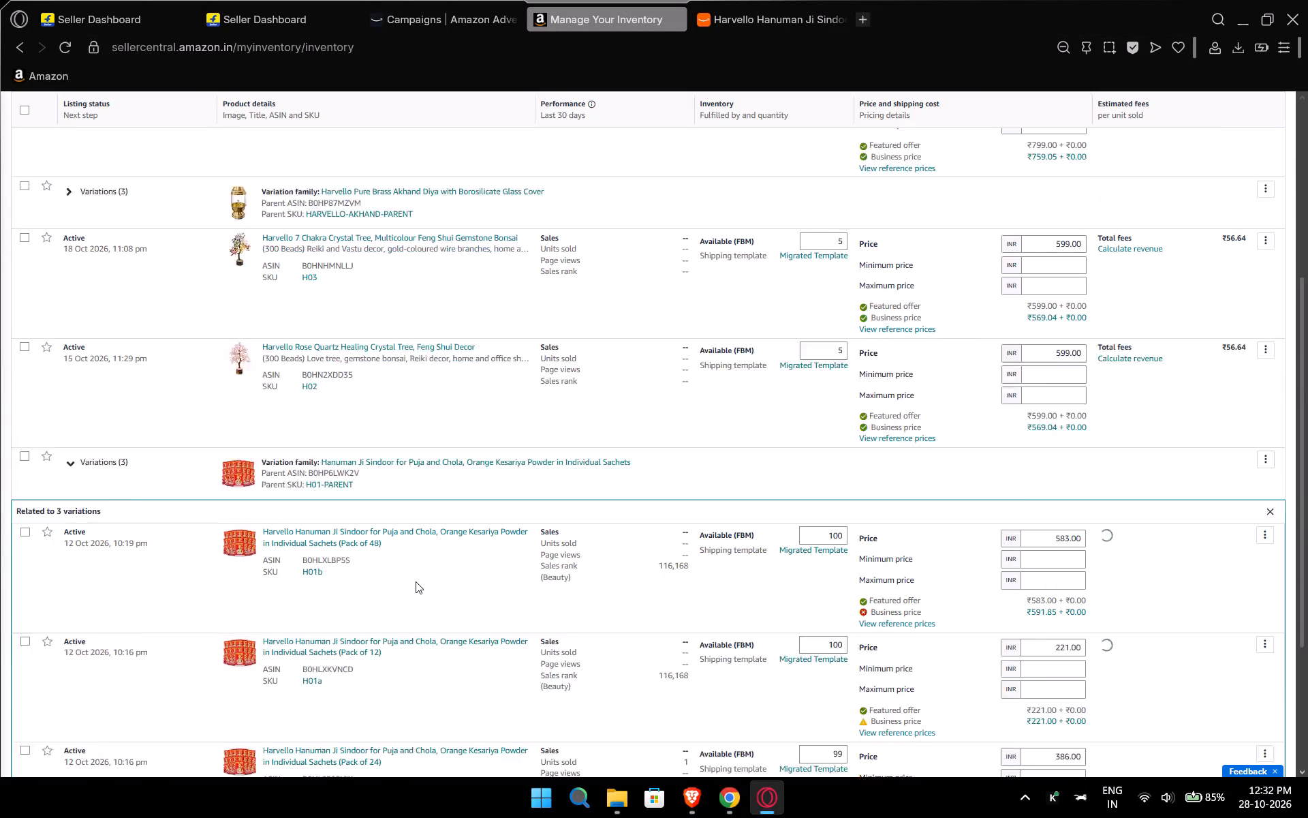
scroll(416, 581, down, 2)
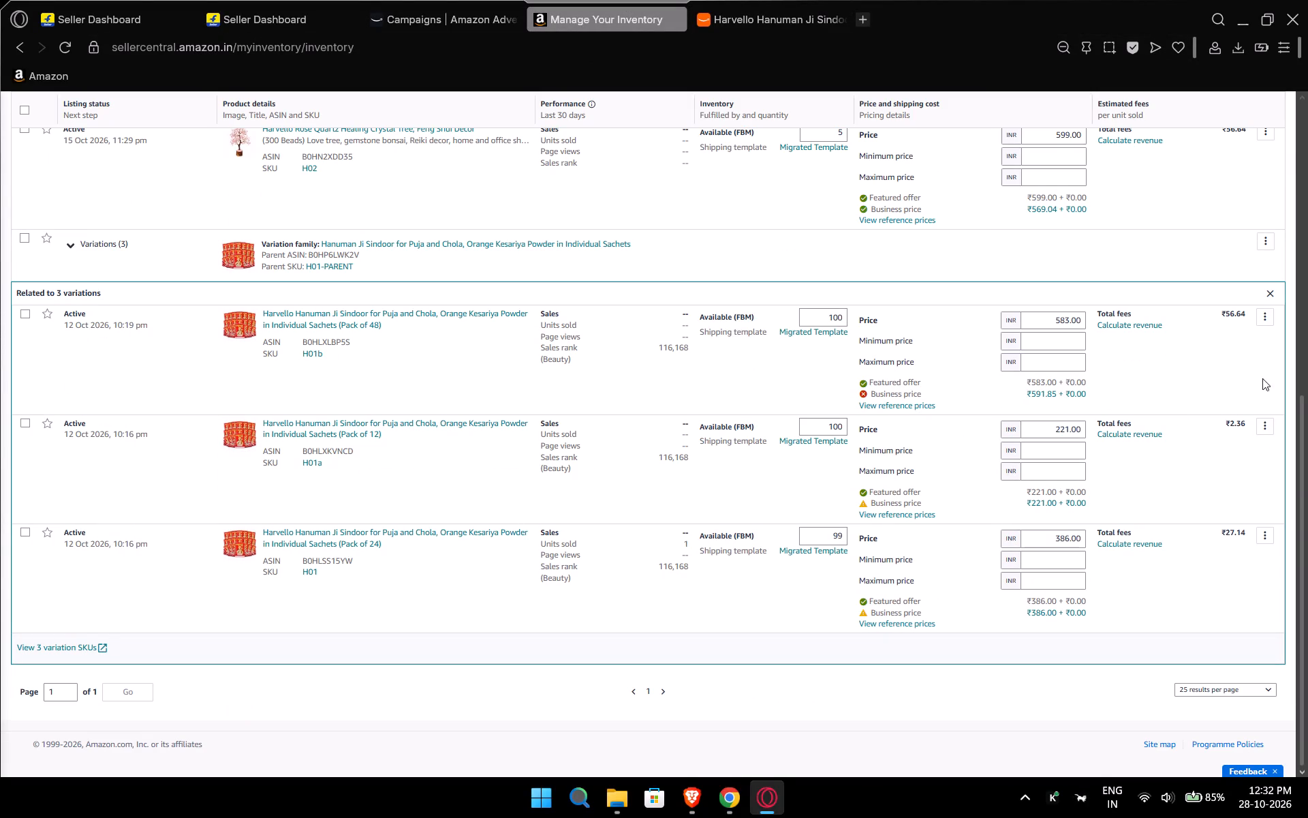
click(1040, 393)
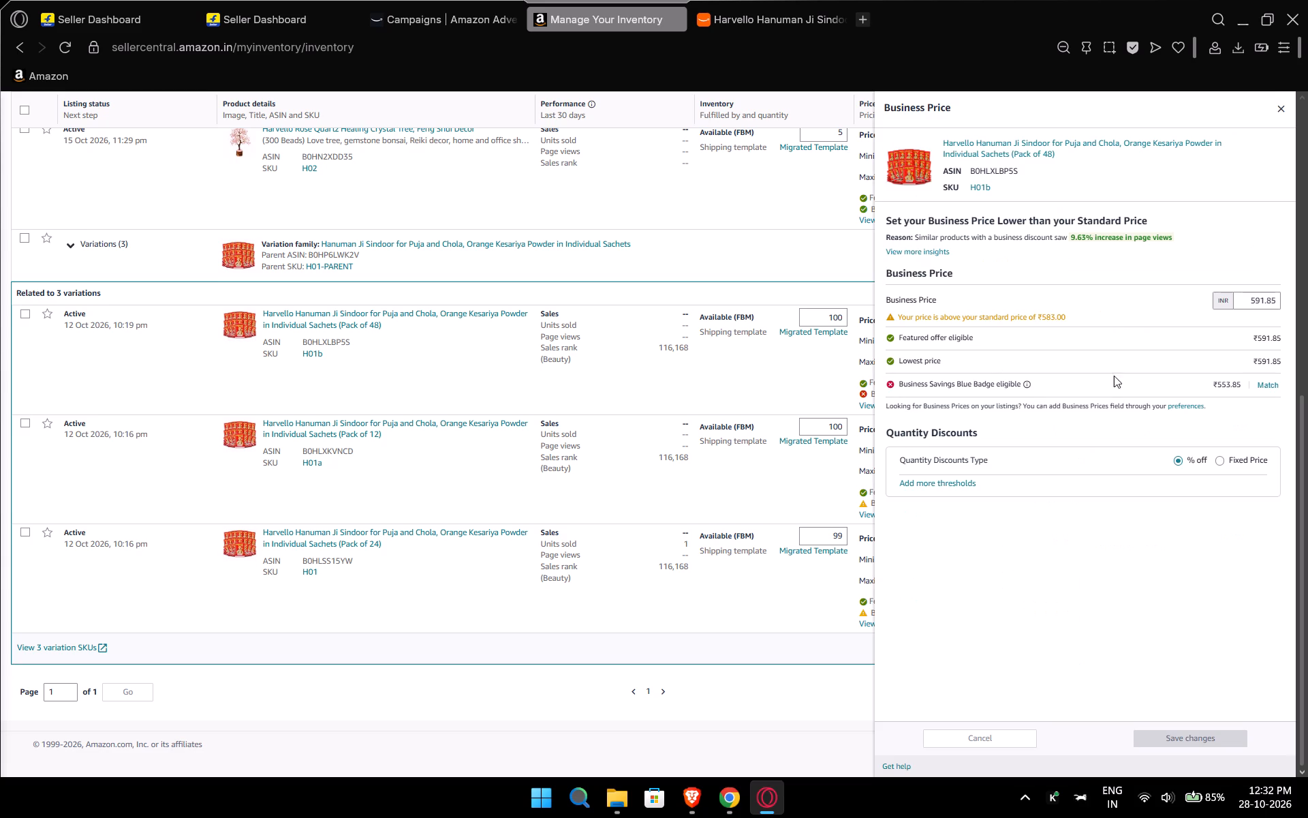
click(1273, 383)
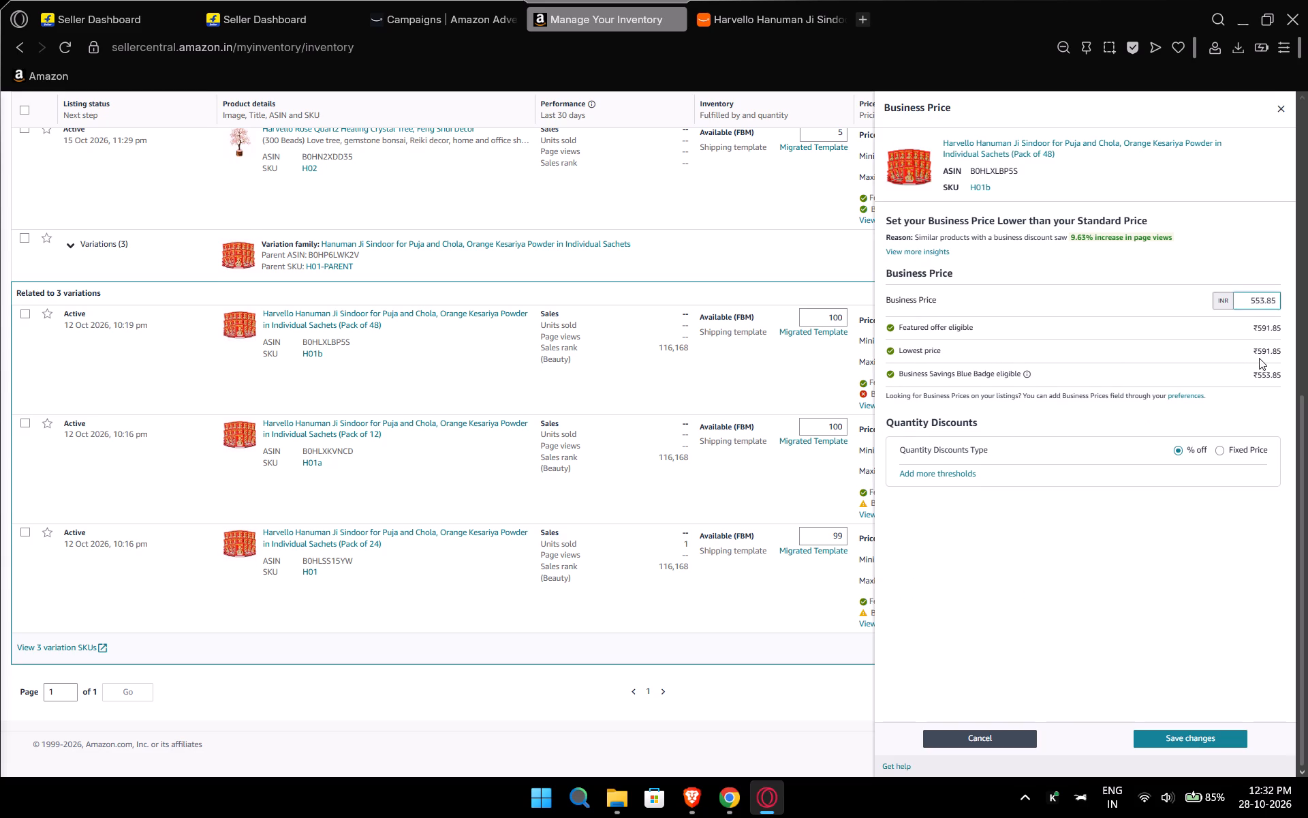
click(1179, 740)
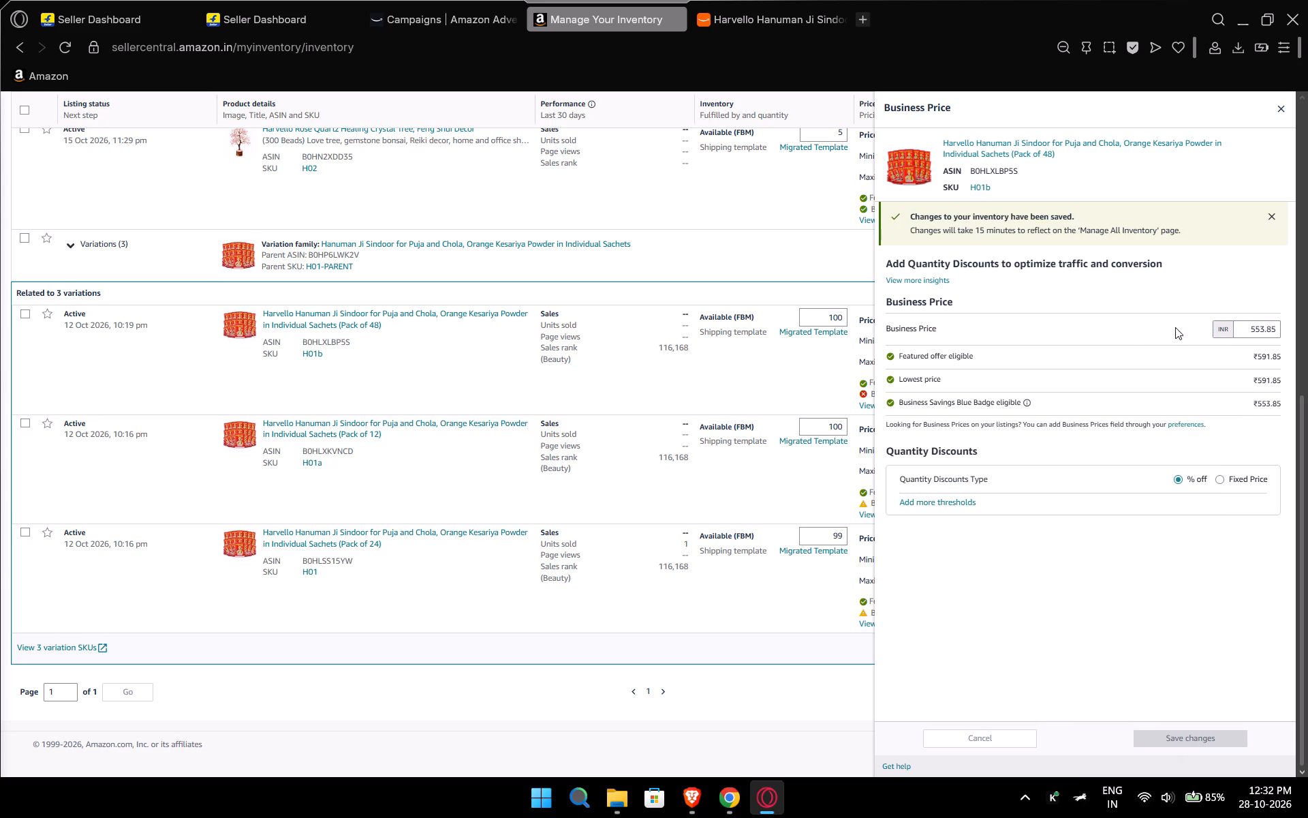
click(1281, 107)
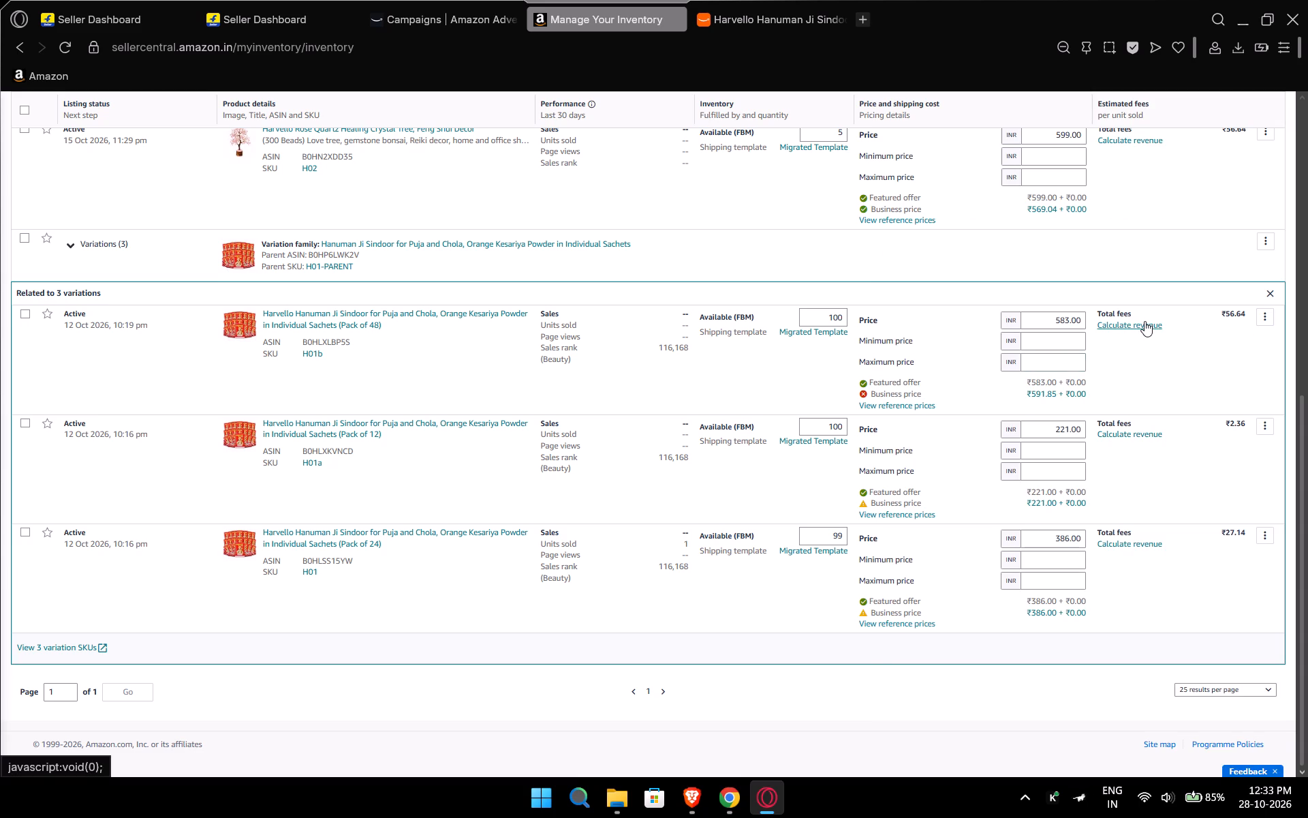
Open the Hanuman Ji Sindoor Pack of 48 listing (SKU H01b) for editing at its Product Identity section.
click(1271, 318)
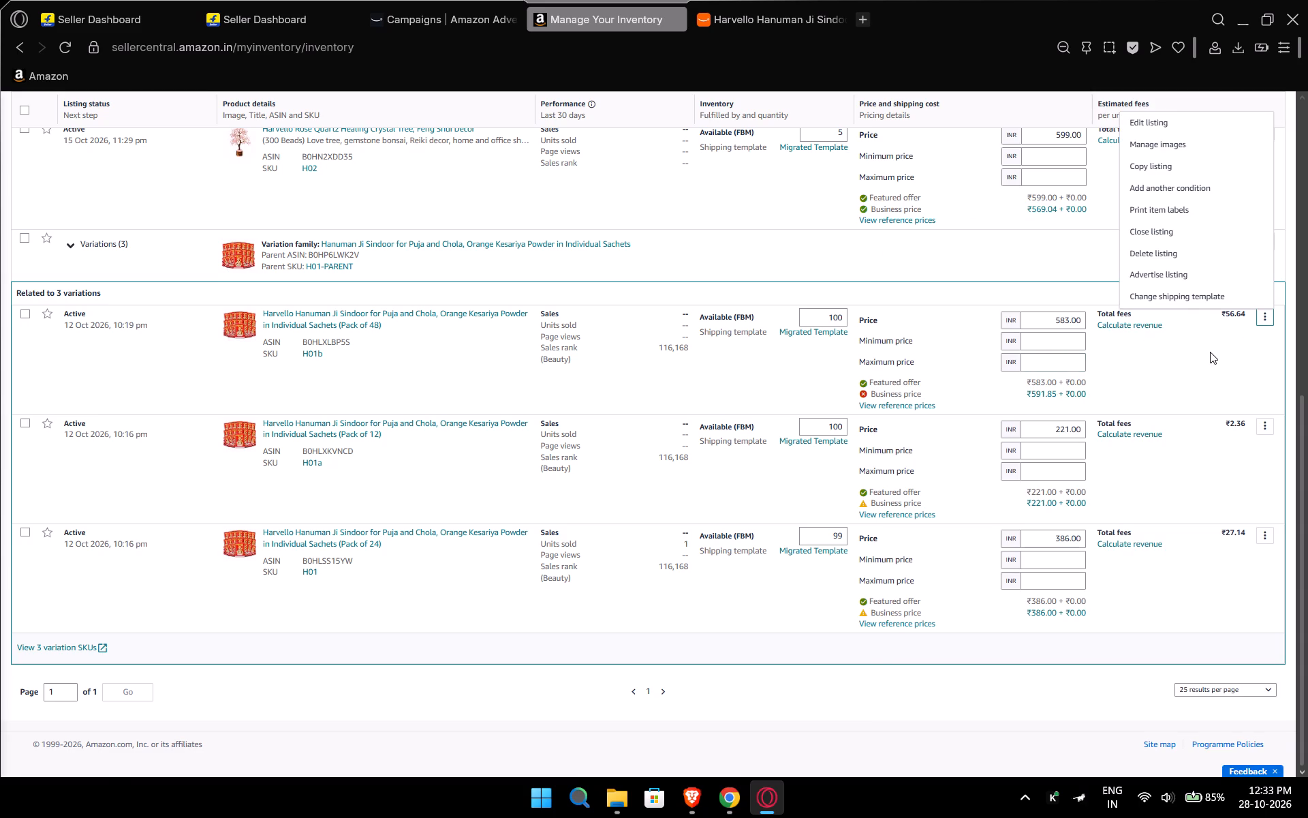
click(1159, 114)
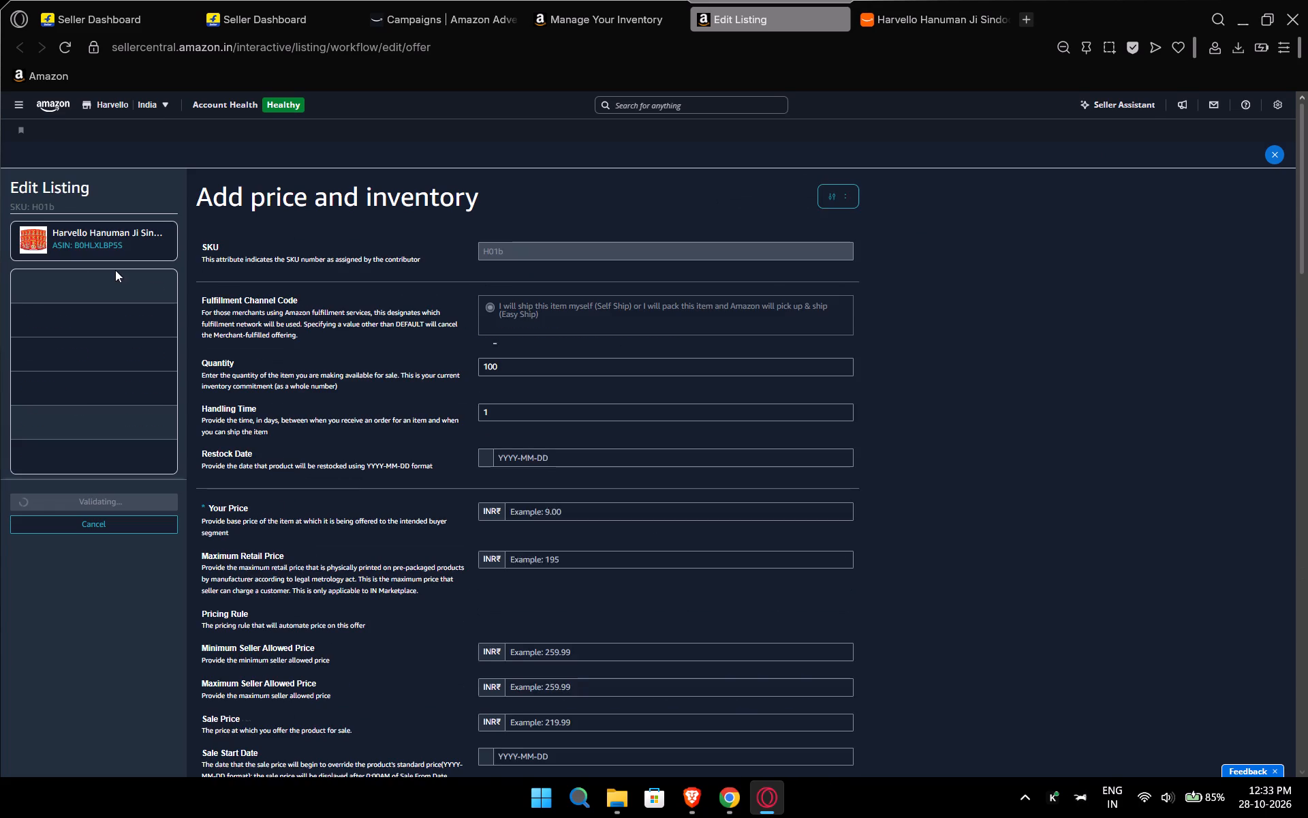
click(144, 289)
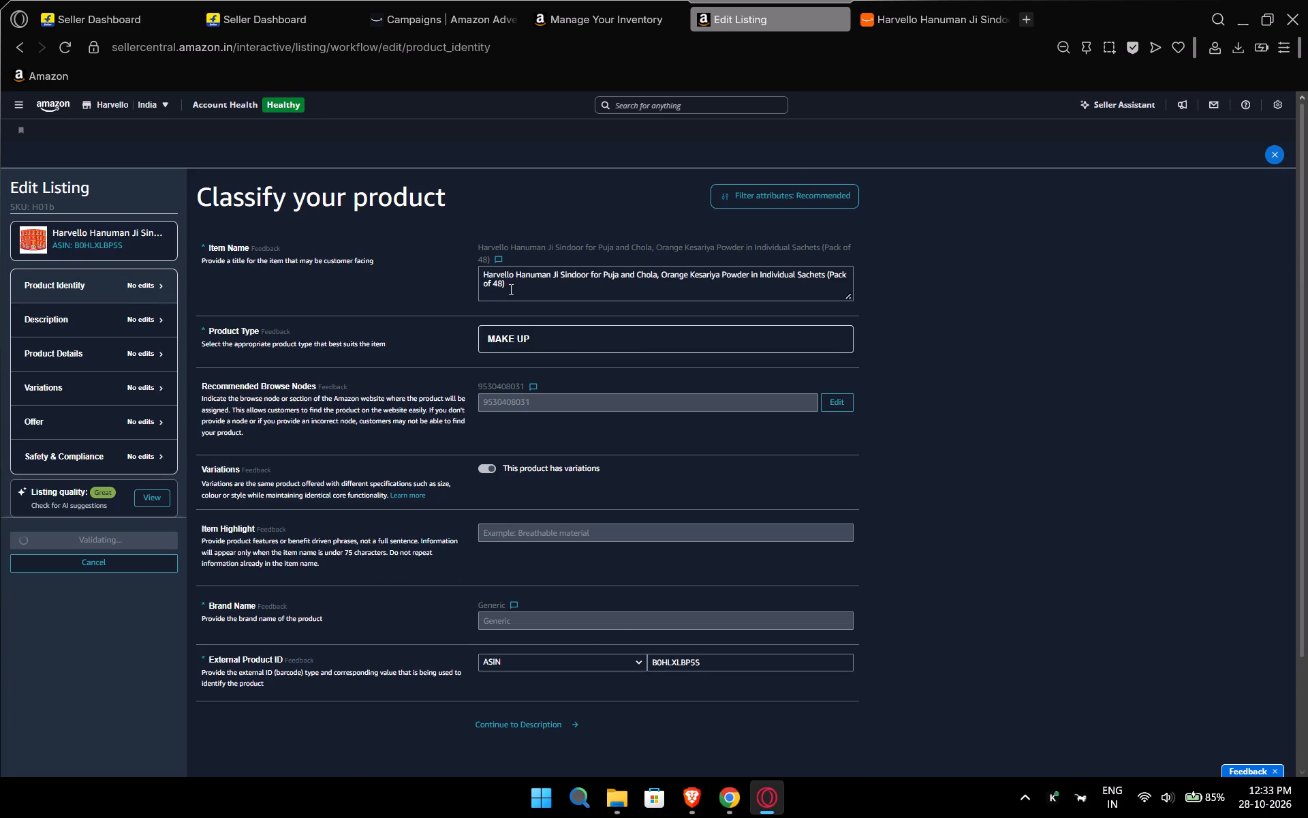
Copy "(Pack of 48)" from the end of the item name and insert it, followed by a space, before "Harvello".
drag(506, 287, 809, 277)
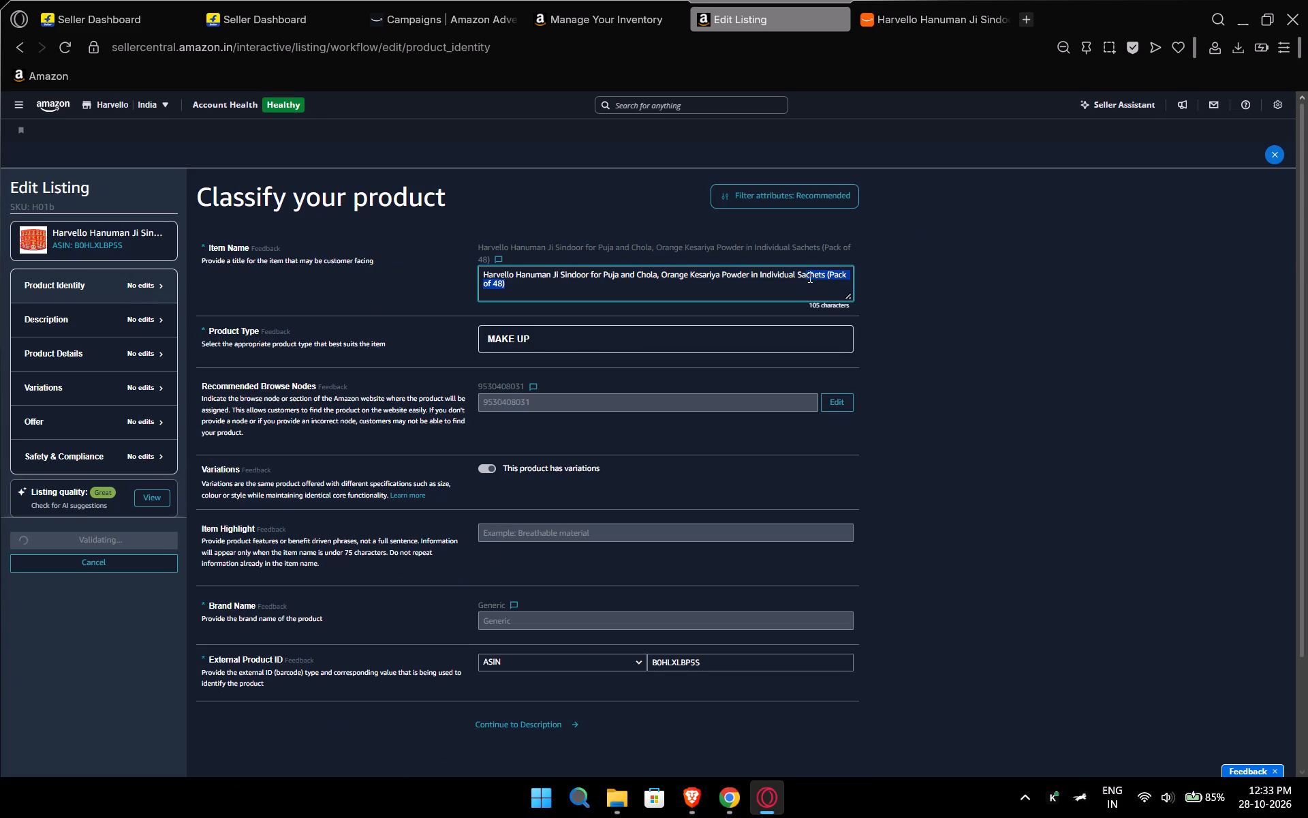
drag(809, 277, 826, 276)
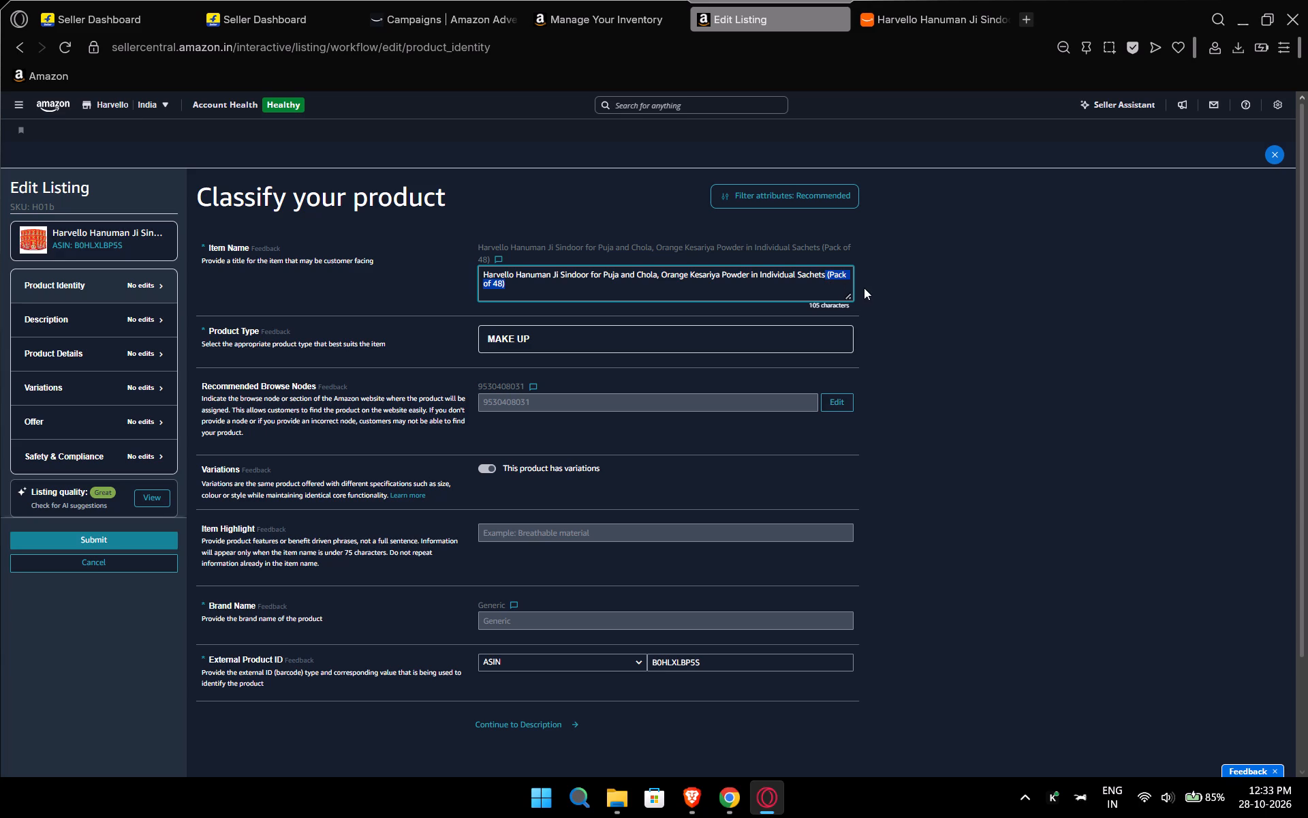
click(842, 278)
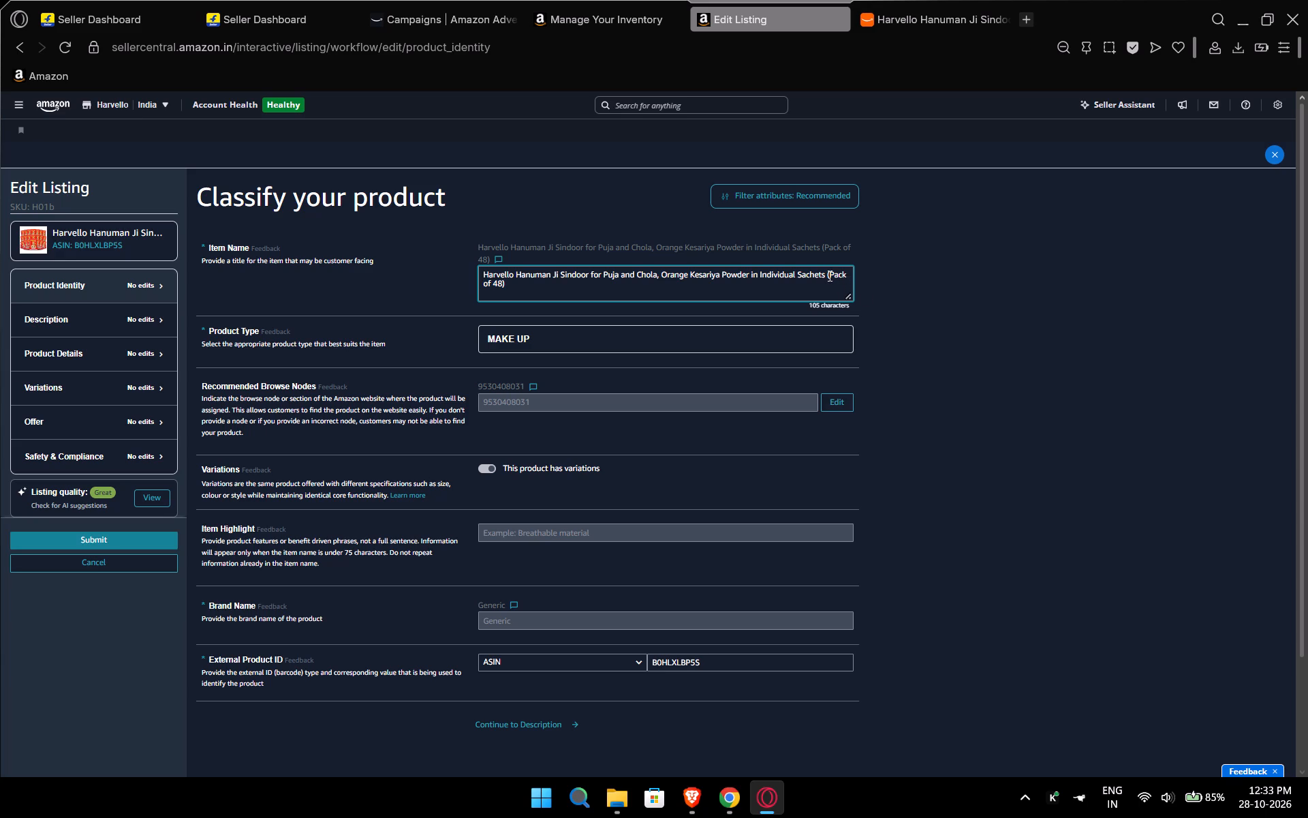
click(826, 274)
drag(827, 274, 830, 277)
drag(830, 277, 835, 263)
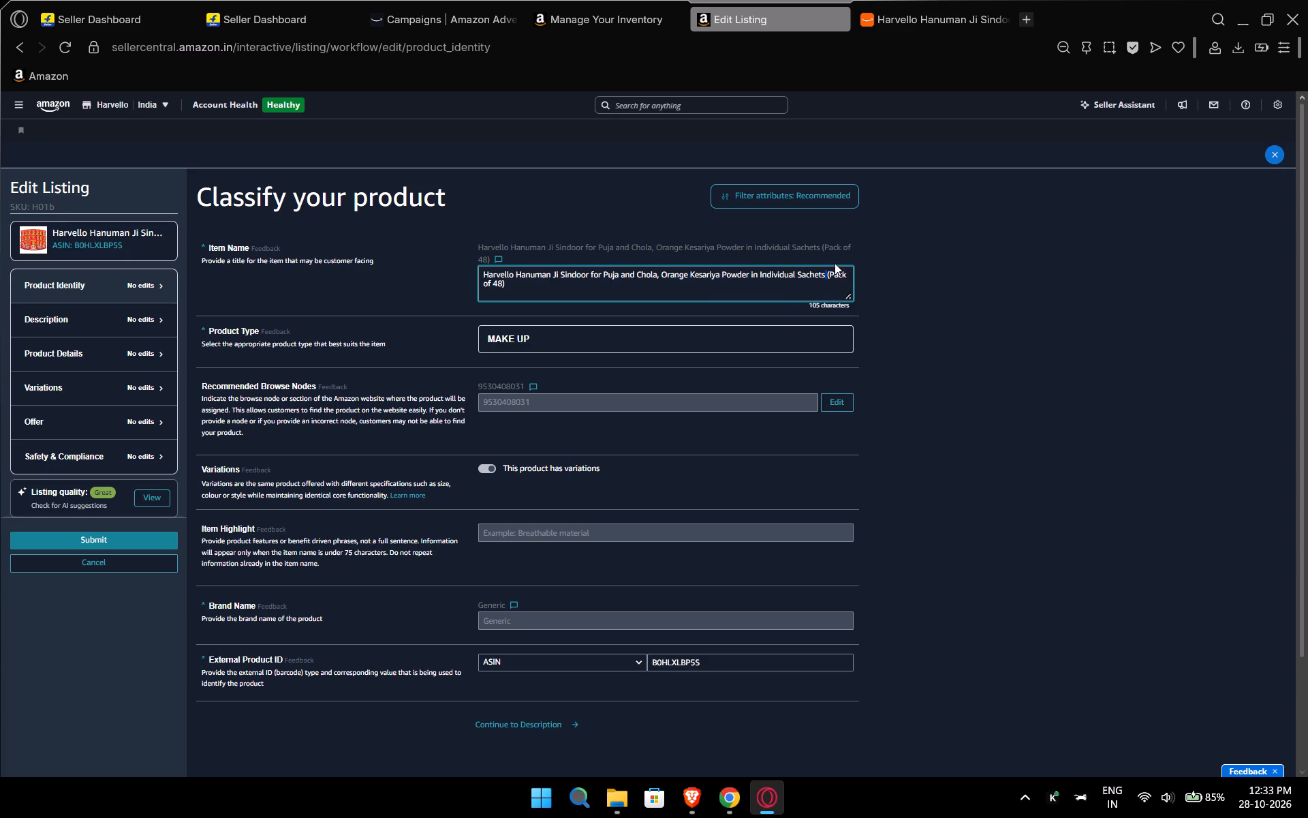
click(830, 275)
drag(828, 275, 834, 286)
key(ctrl+c)
click(478, 277)
key(ctrl+v)
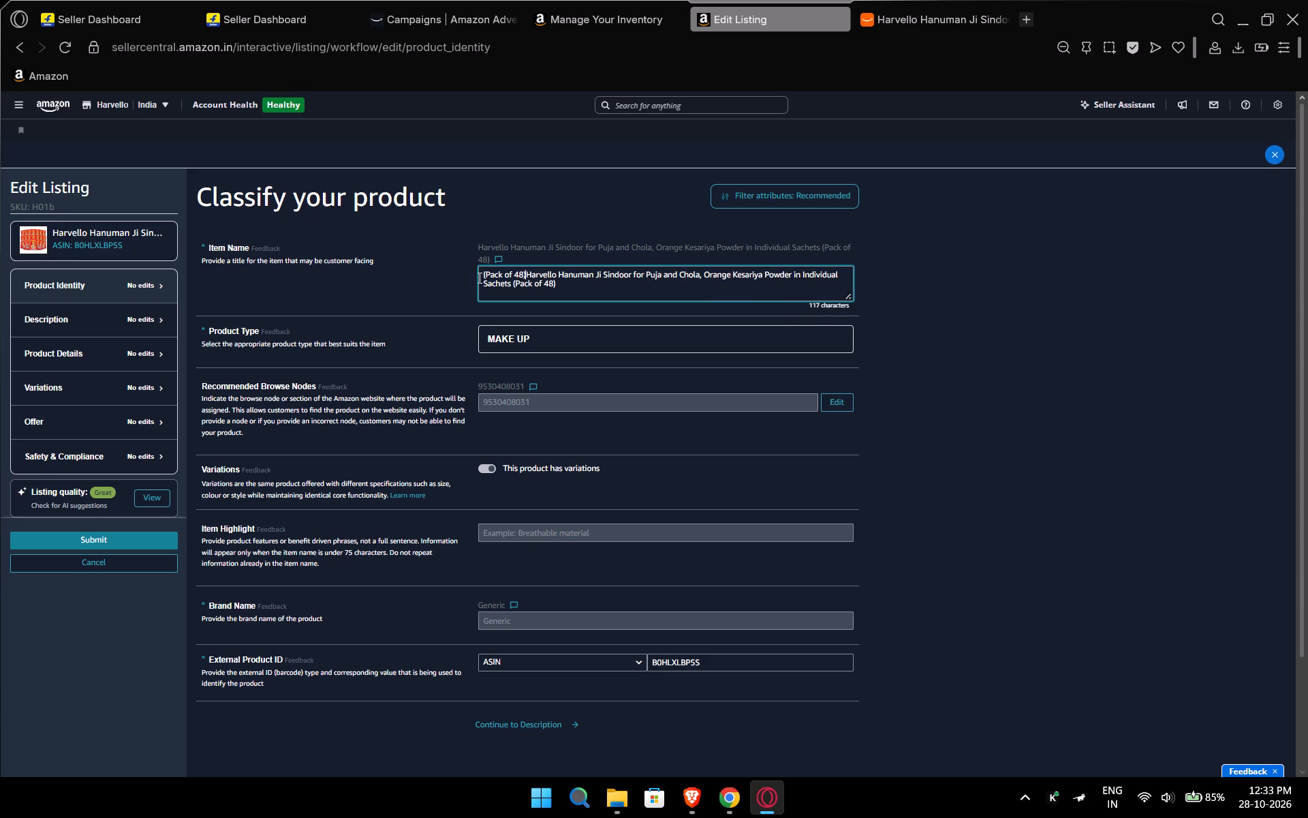
key(space)
Delete the trailing "(Pack of 48)" so the item name ends with "Individual Sachets".
click(576, 293)
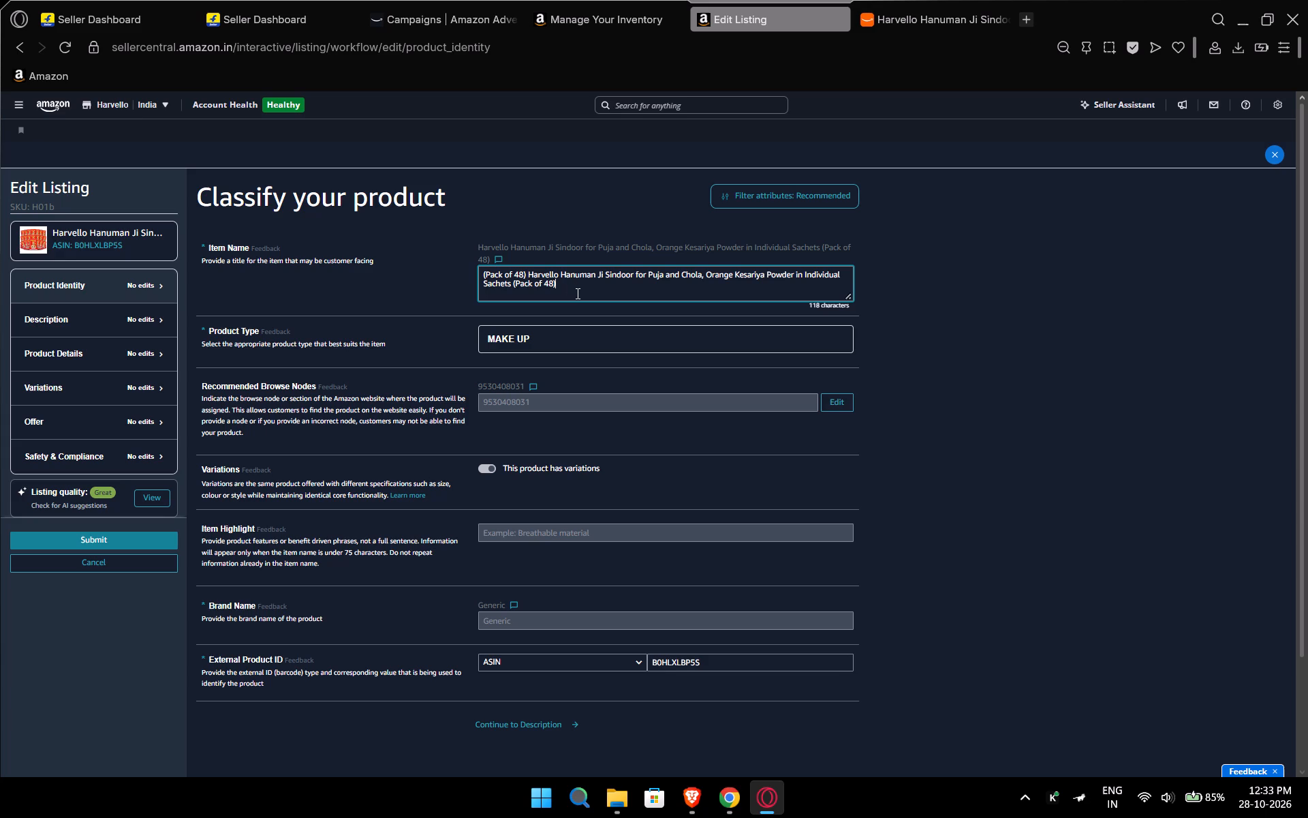
key(BackSpace)
key(BackSpace)
key(BackSpace)
key(BackSpace)
key(BackSpace)
key(BackSpace)
key(BackSpace)
key(BackSpace)
key(BackSpace)
key(BackSpace)
key(BackSpace)
key(BackSpace)
key(BackSpace)
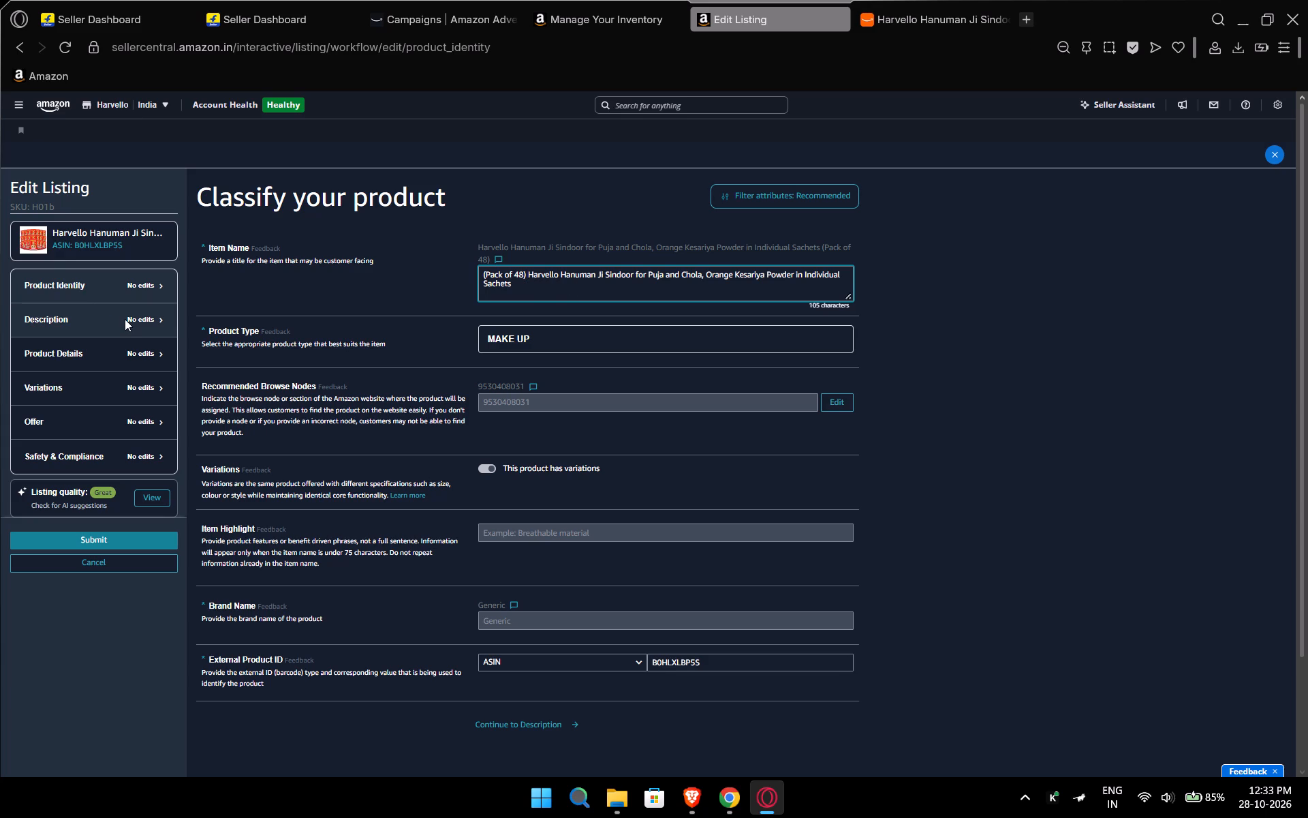
Add the 02-individual-sealed-sachets image from the story_set_v2 folder to the listing's images in the Description section.
click(125, 319)
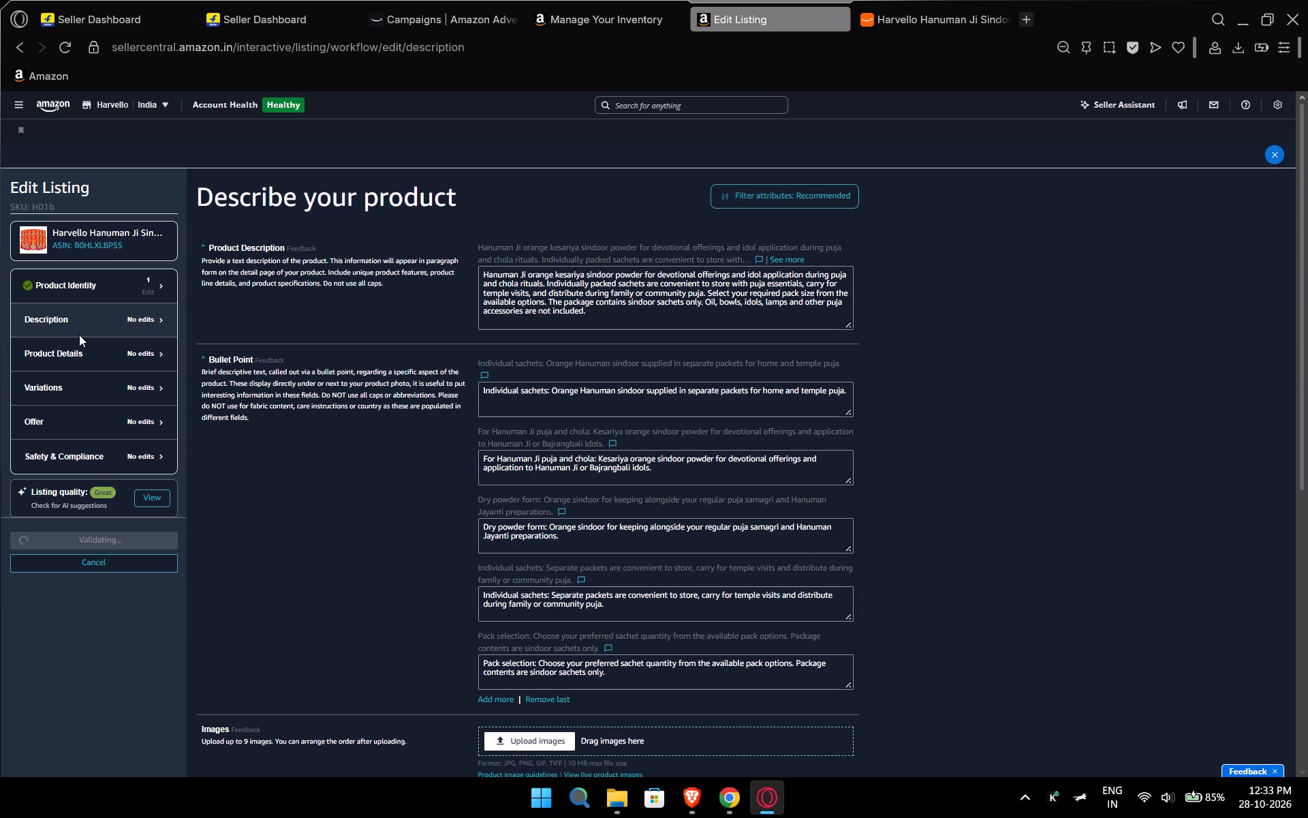
click(101, 357)
click(82, 296)
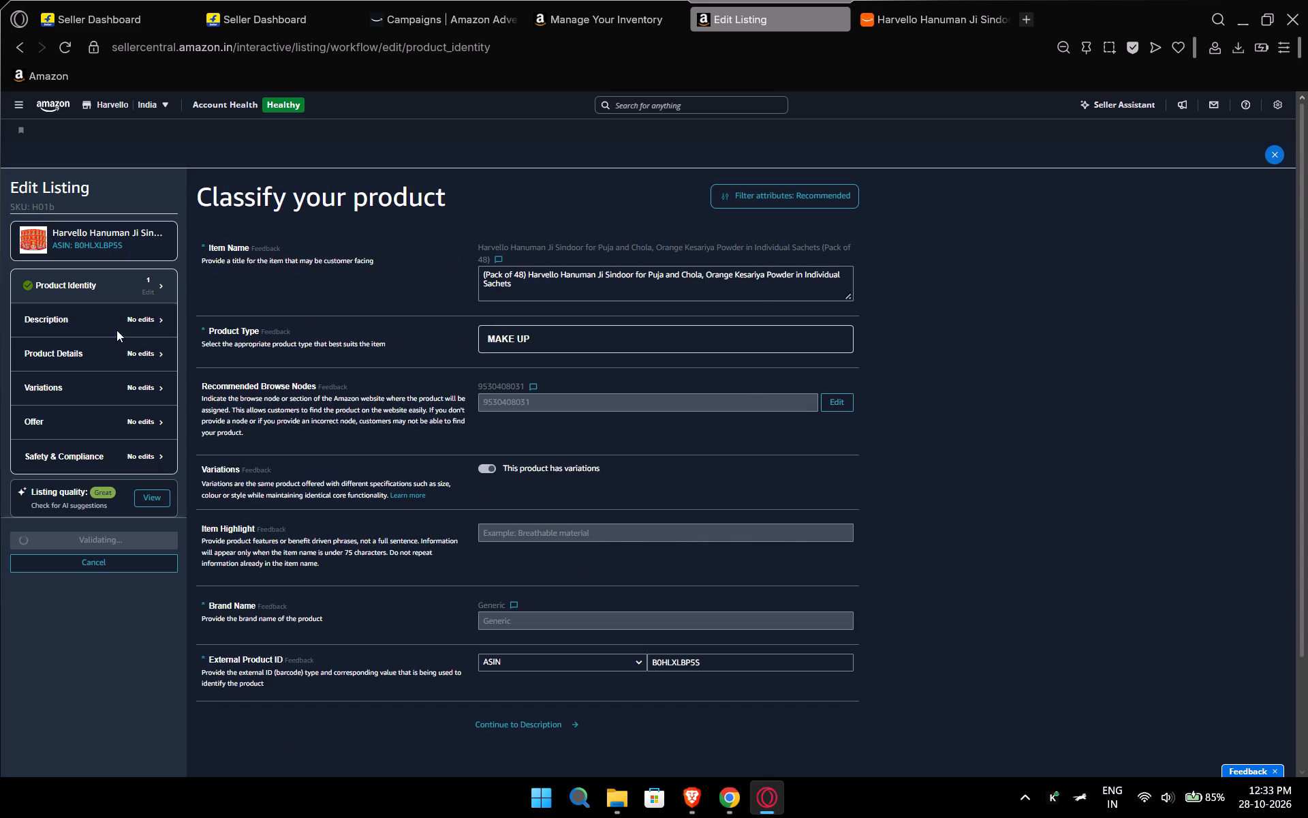
click(116, 330)
scroll(419, 546, down, 5)
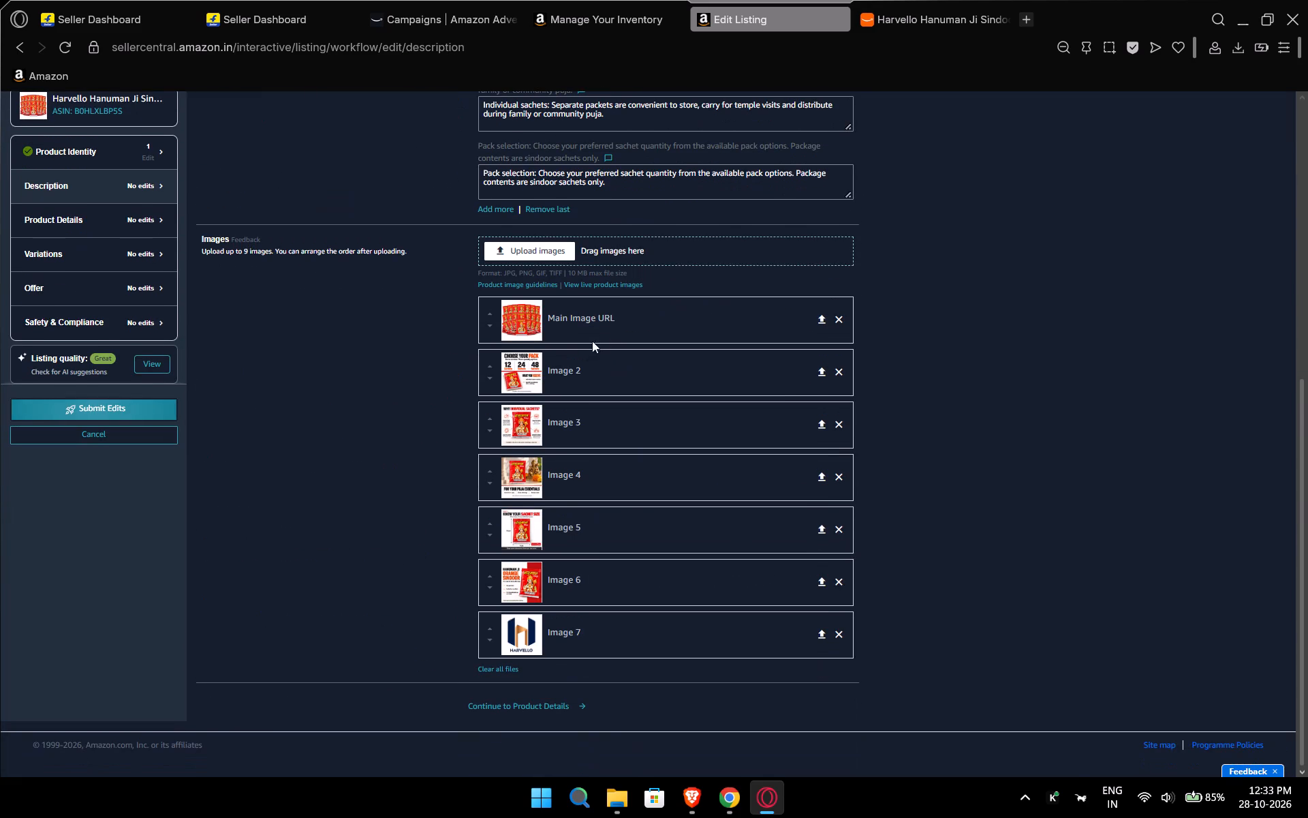
click(614, 803)
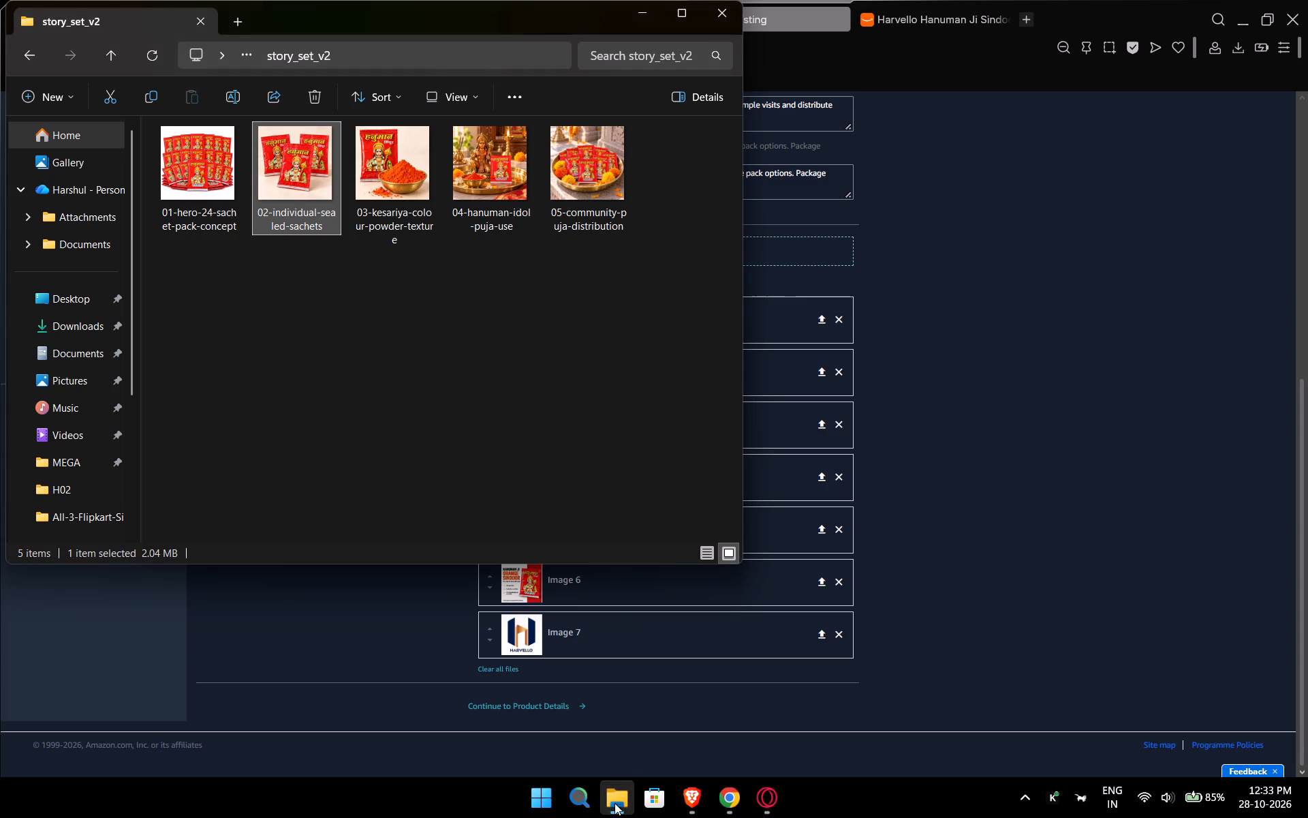
drag(456, 20, 1215, 131)
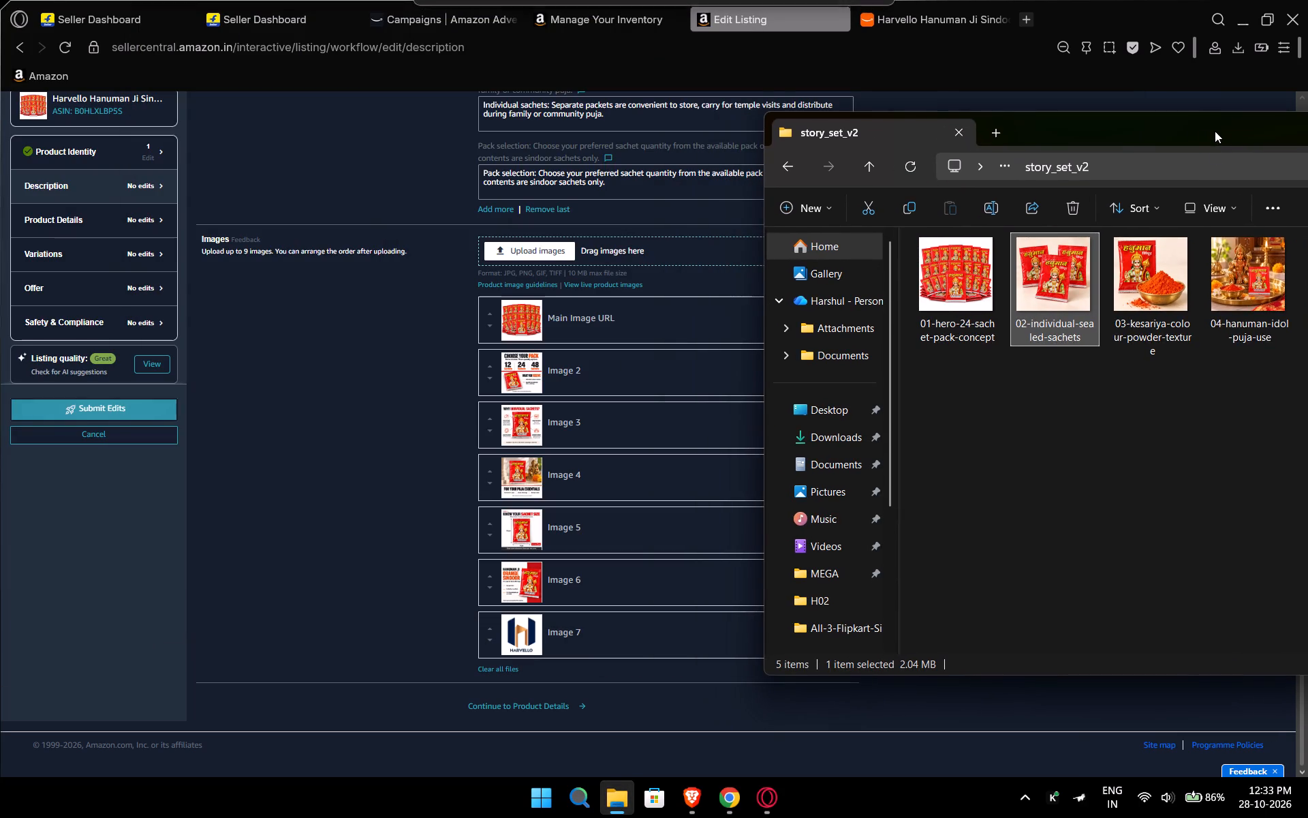
drag(1077, 287, 608, 324)
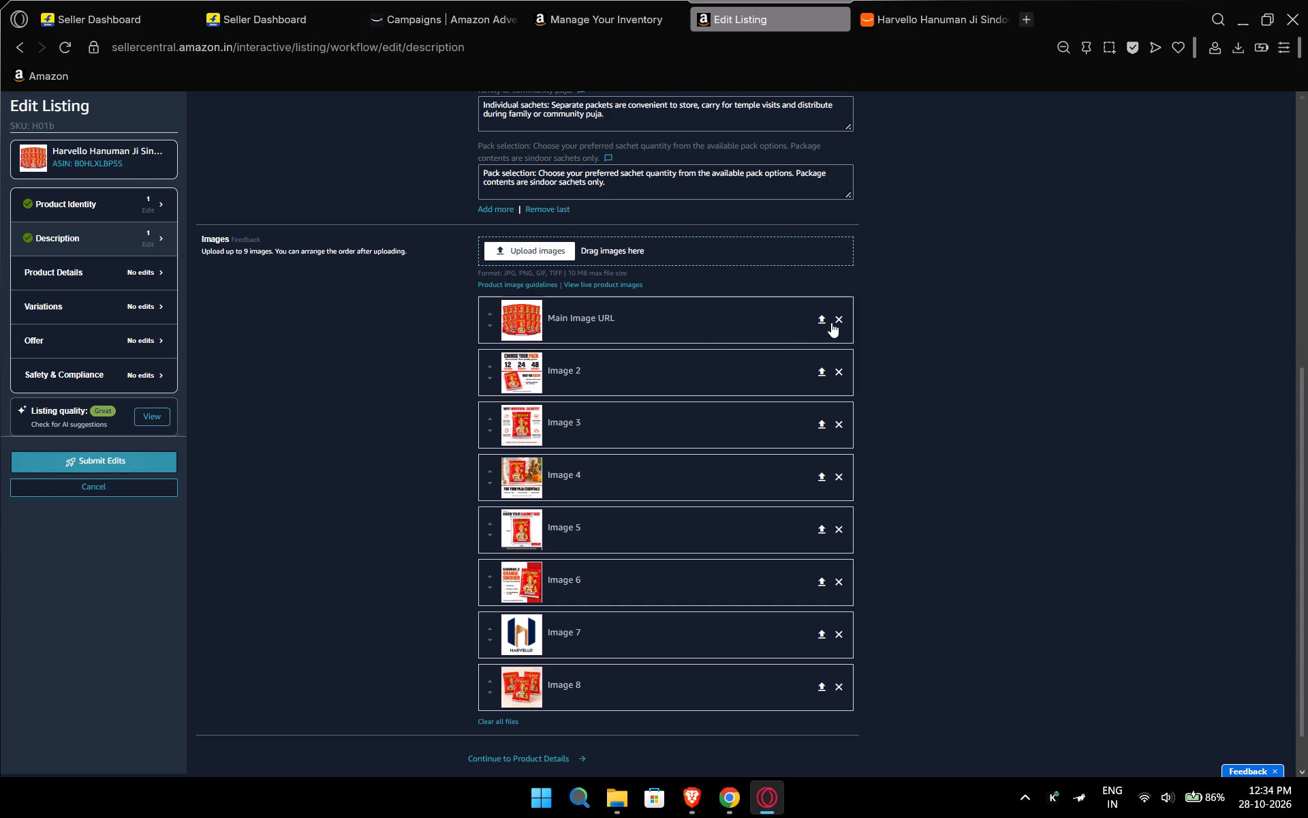
Switch to Brave, open Canva in a new tab and log in.
click(737, 815)
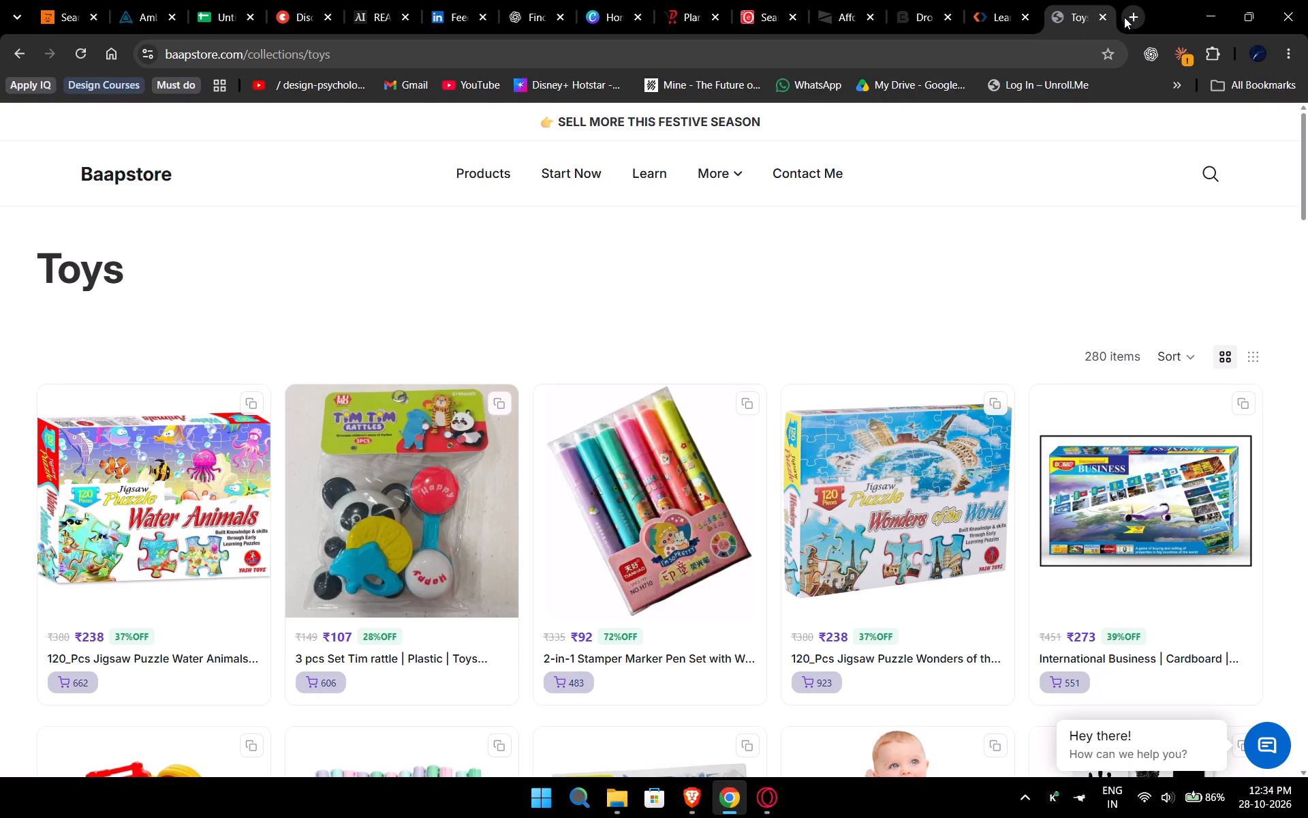
click(693, 806)
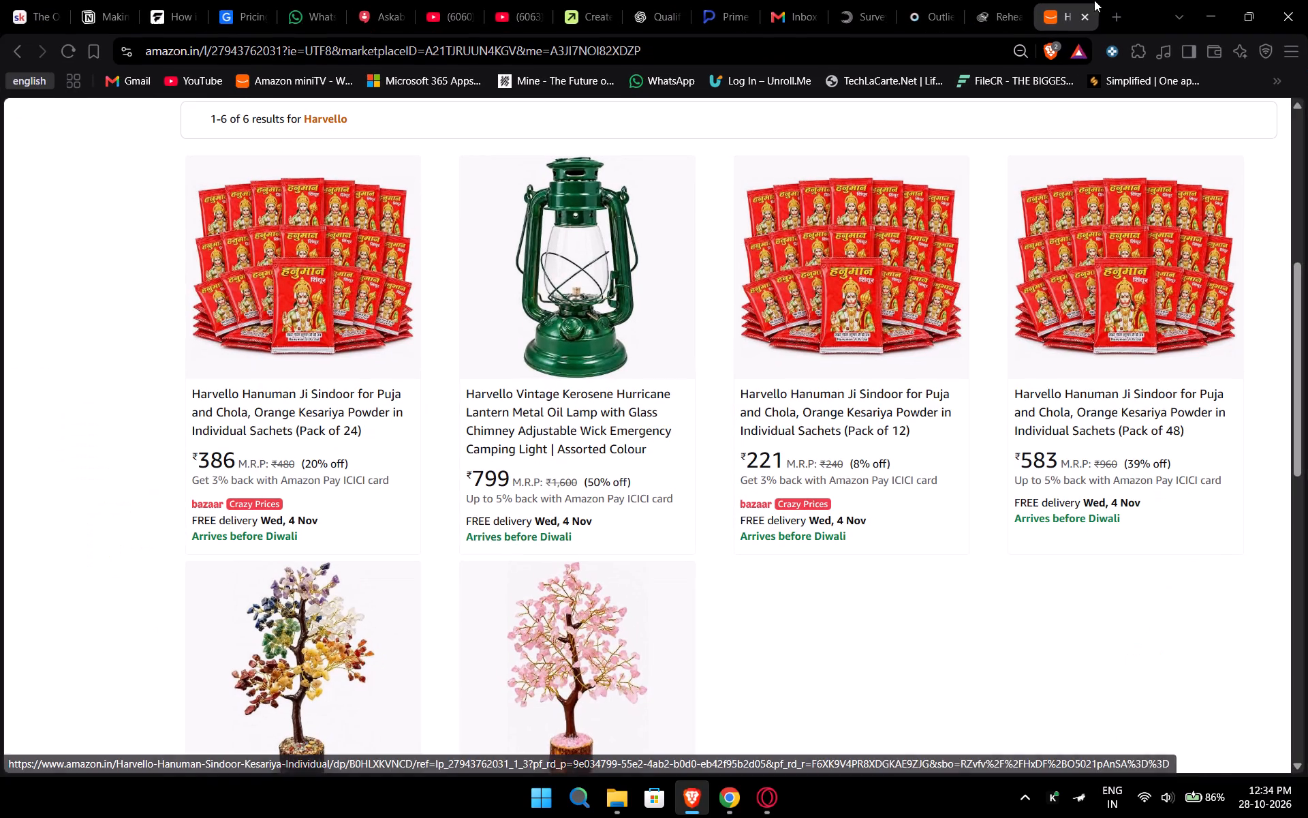
click(1121, 16)
text(can)
key(Return)
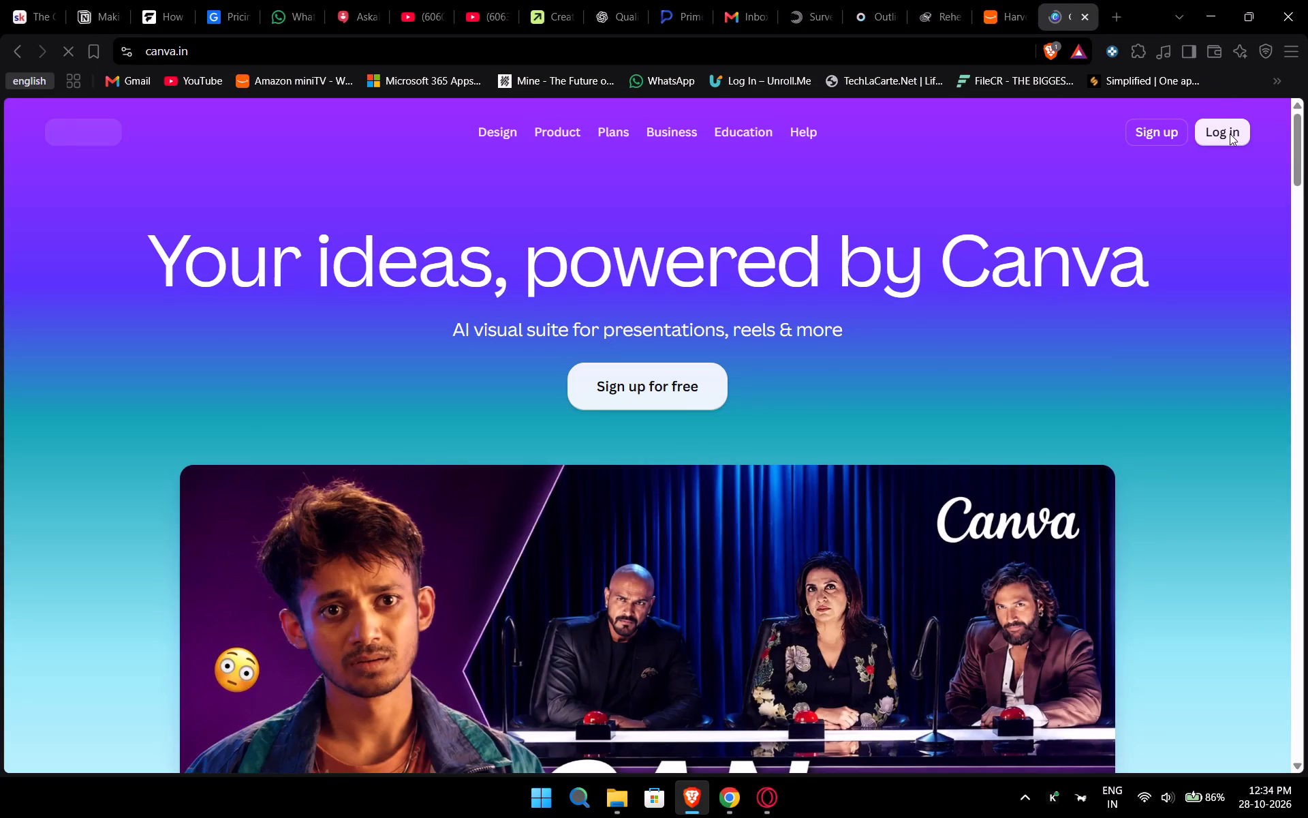
click(1230, 134)
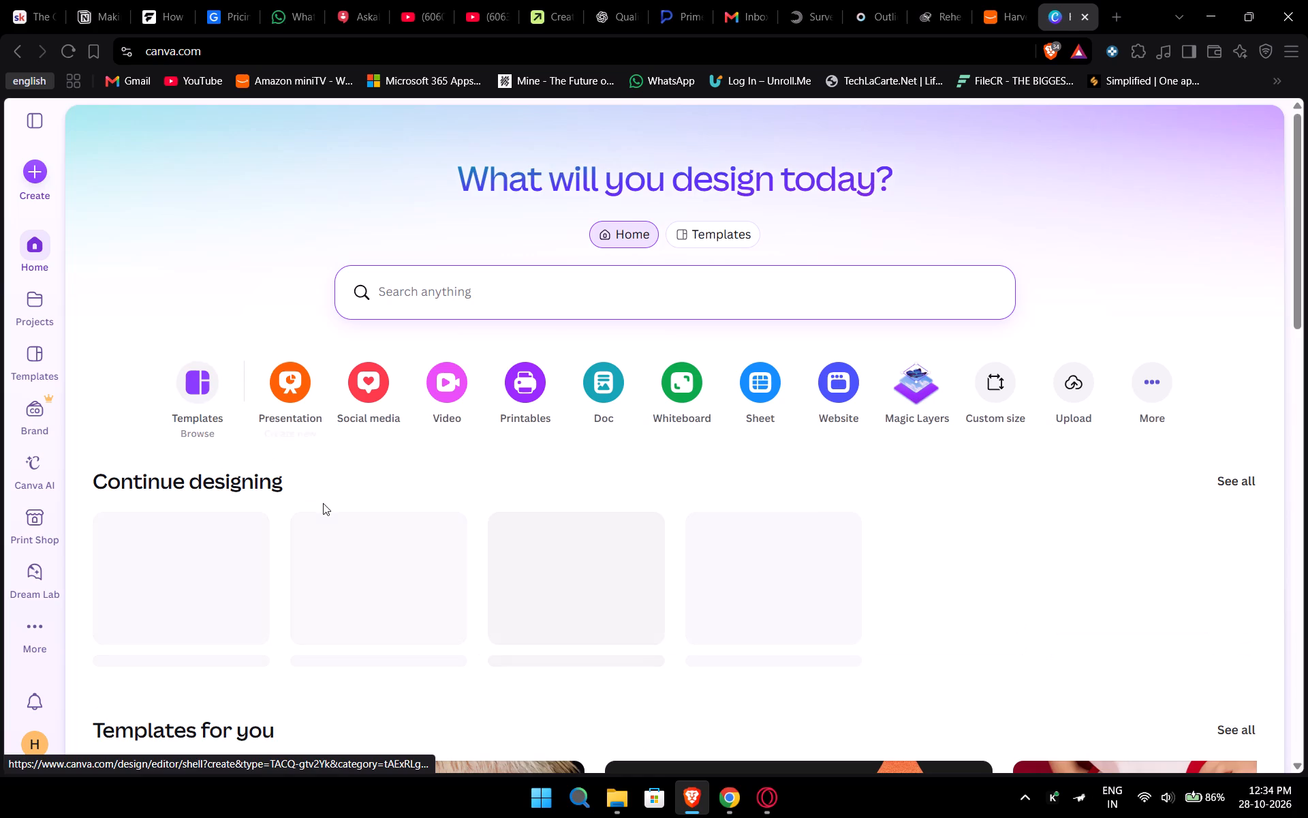
Upload the 02-individual-sealed-sachets image from the story_set_v2 folder and create a new design from it.
scroll(323, 503, down, 2)
scroll(271, 607, down, 2)
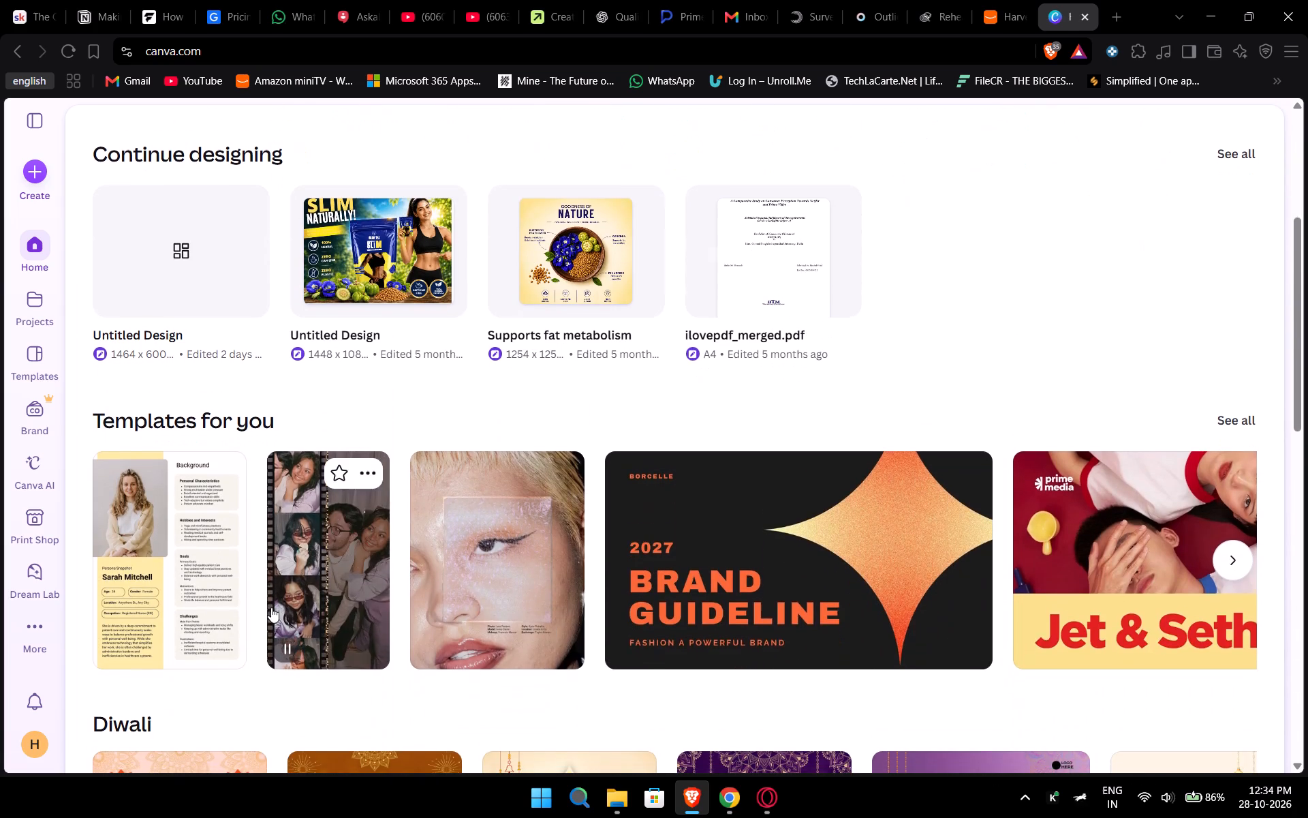
scroll(271, 607, down, 2)
scroll(271, 607, up, 5)
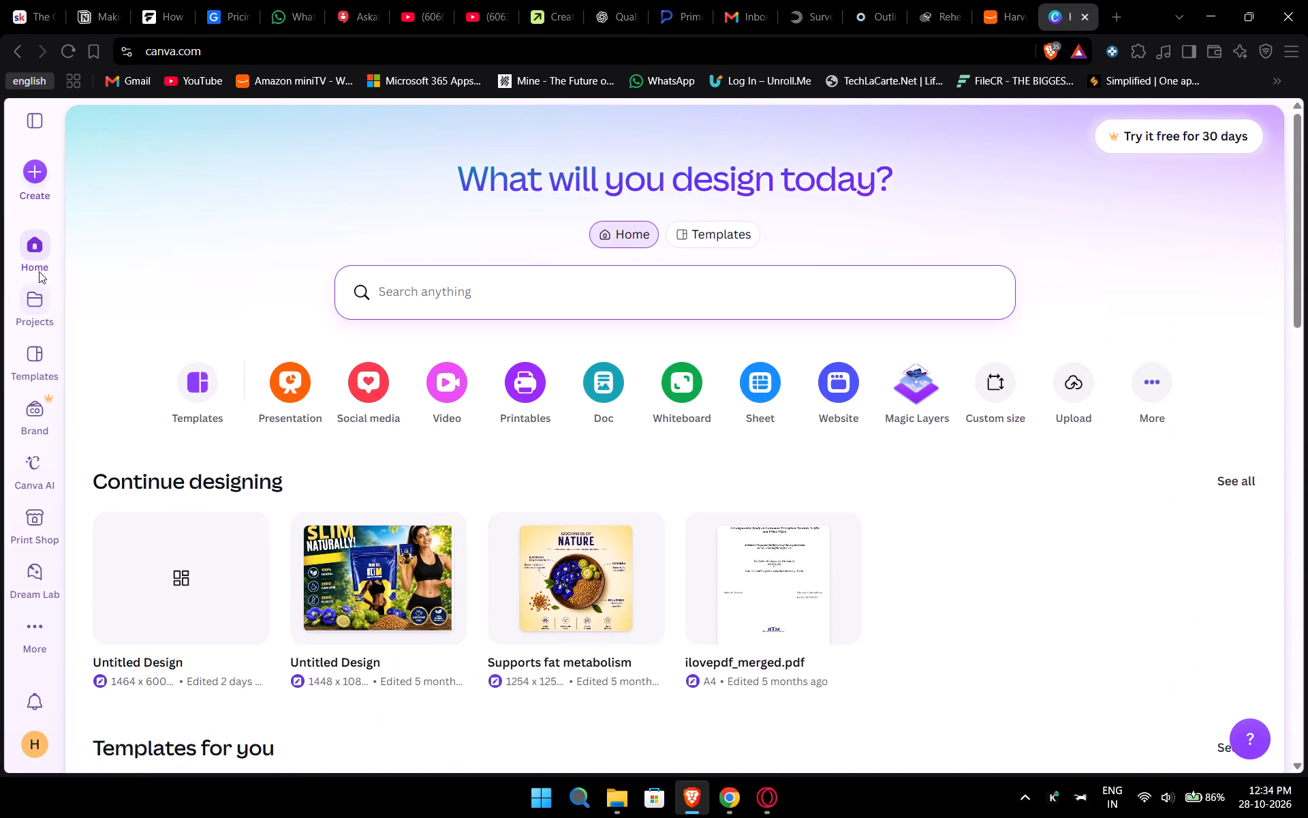
click(39, 174)
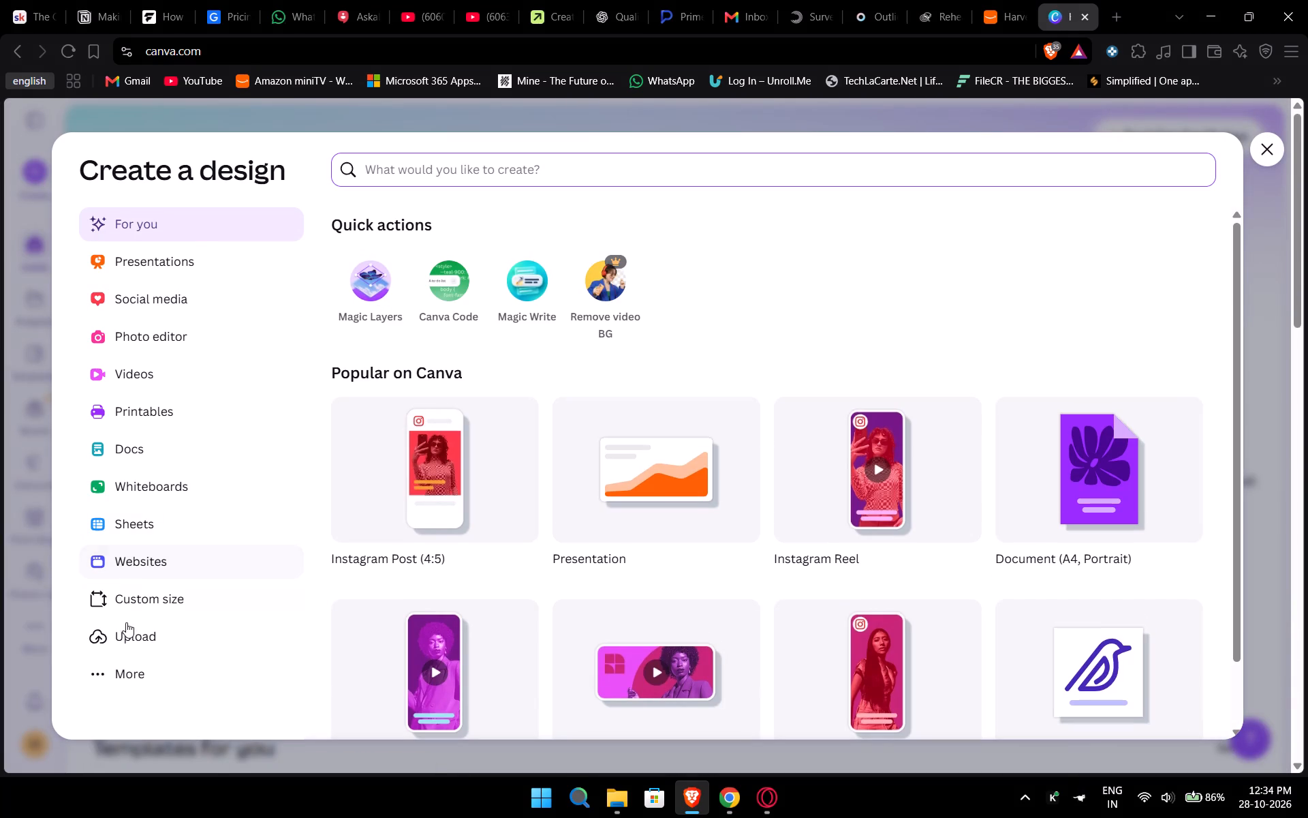
click(126, 646)
click(621, 801)
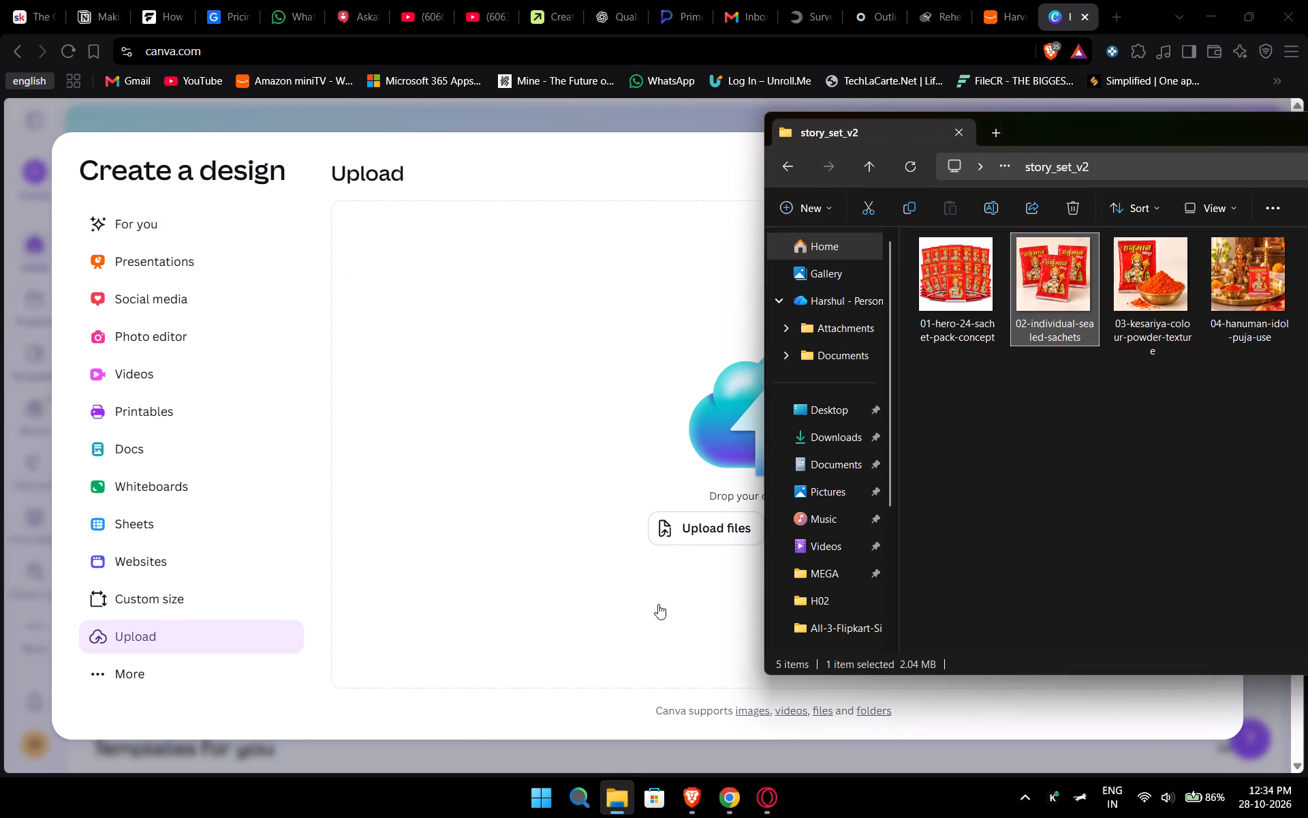
drag(1049, 286, 595, 461)
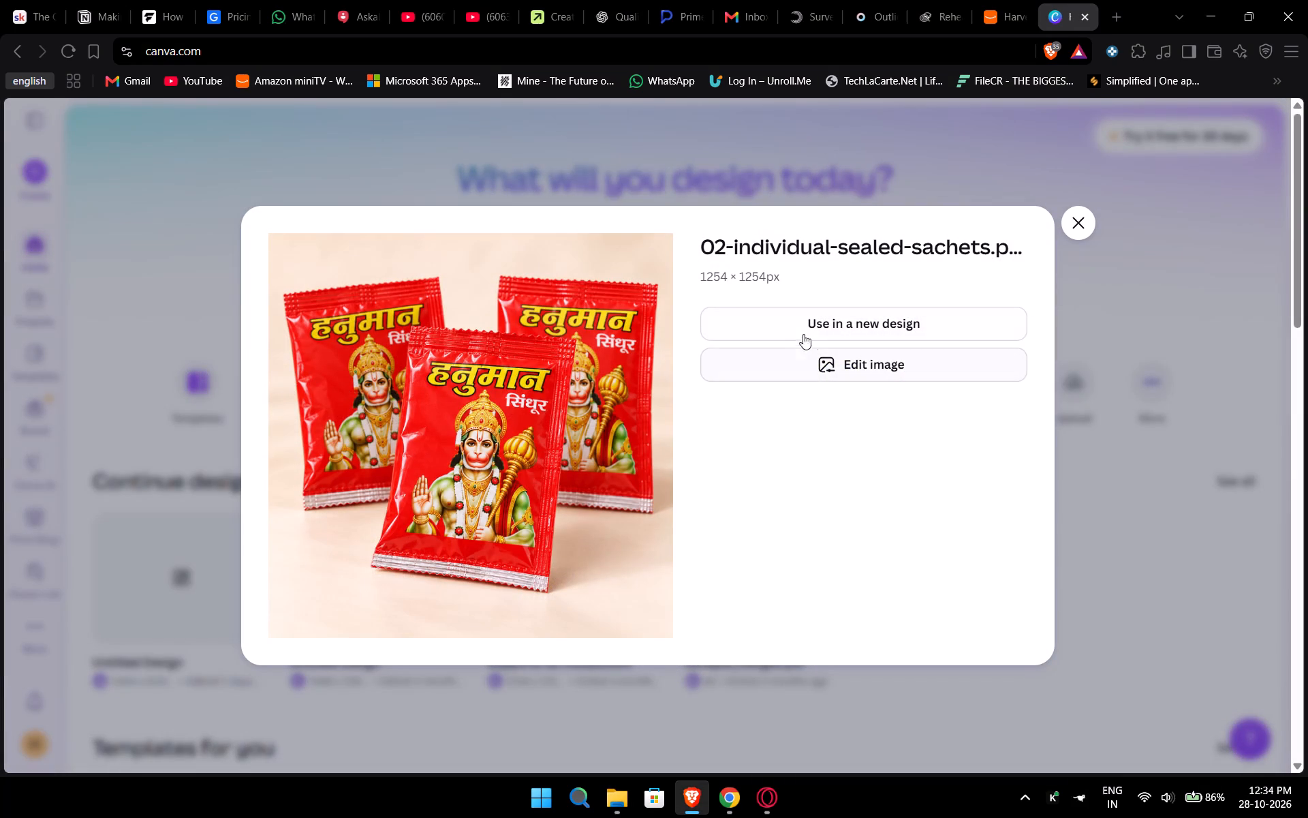
click(867, 361)
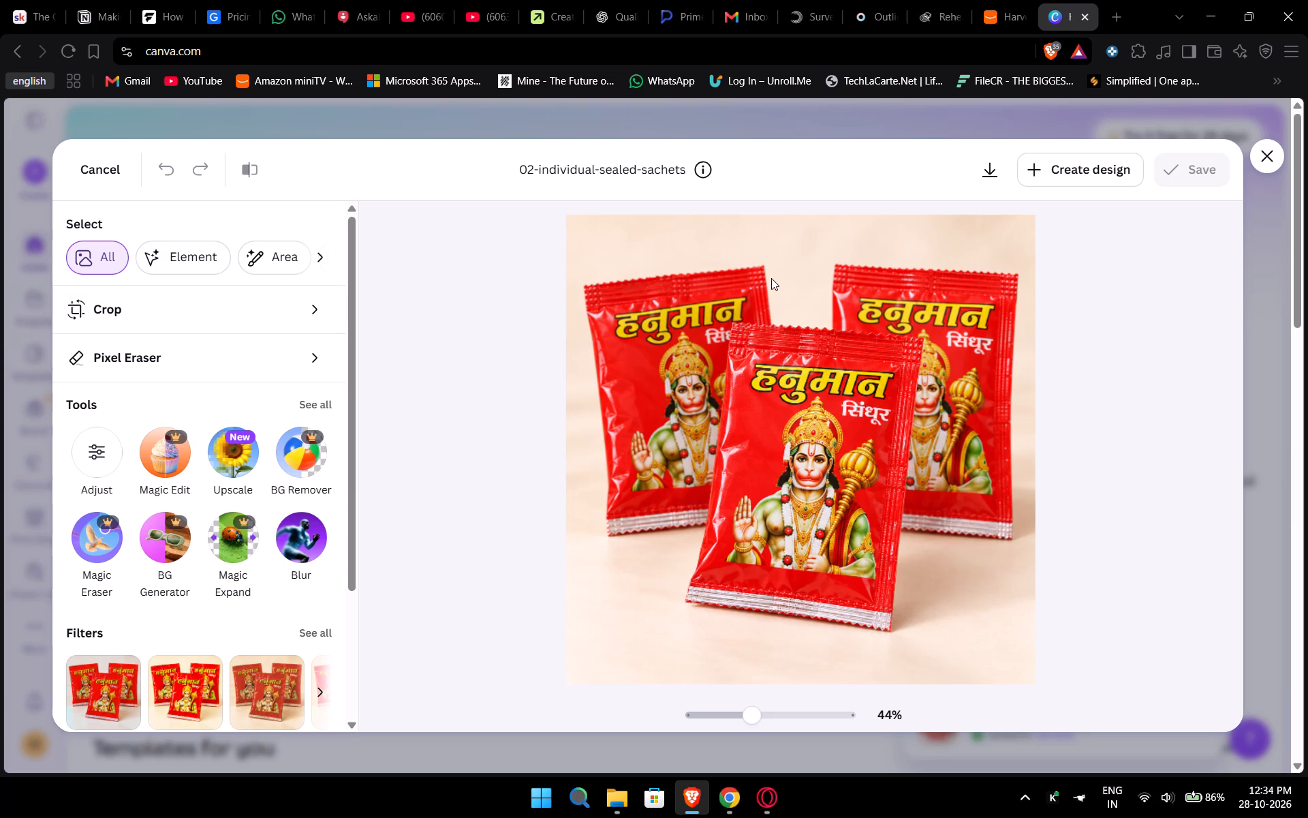
click(1079, 167)
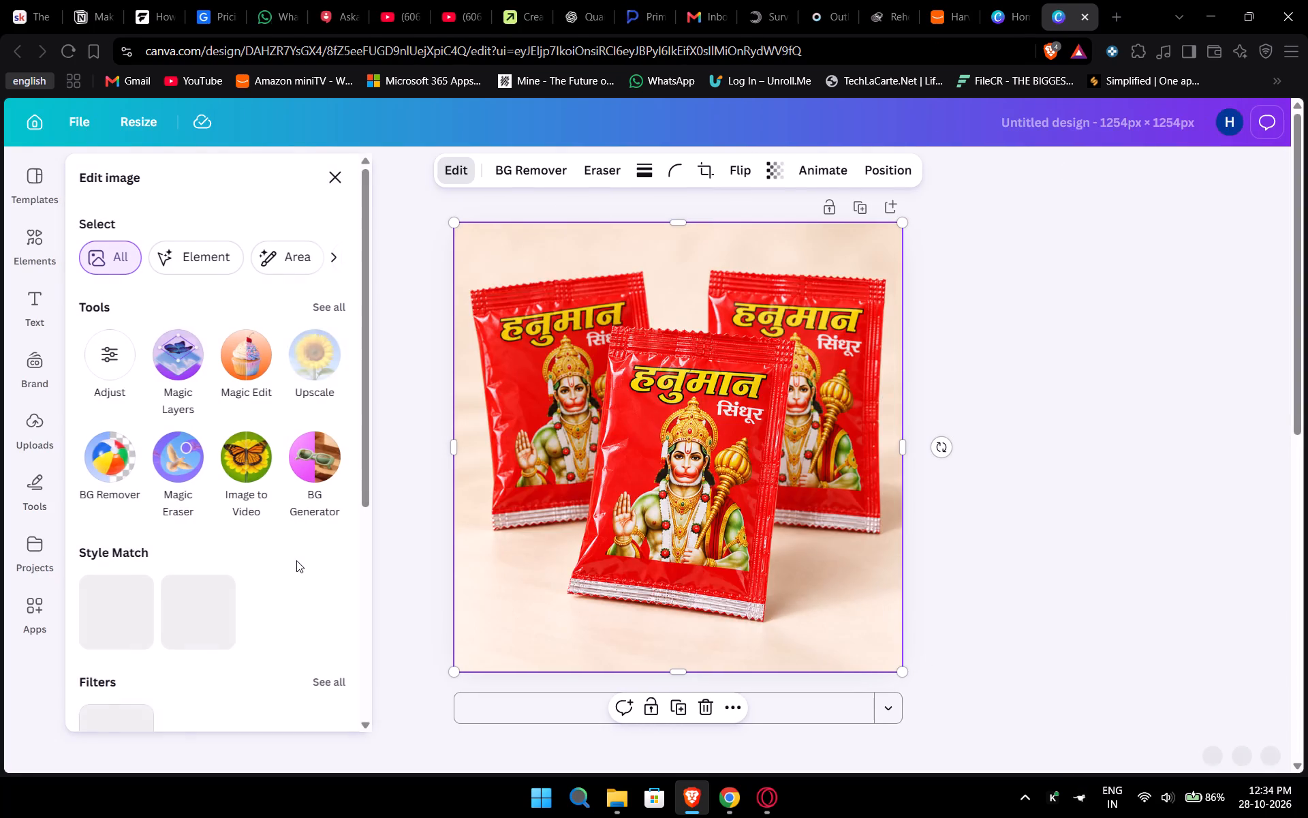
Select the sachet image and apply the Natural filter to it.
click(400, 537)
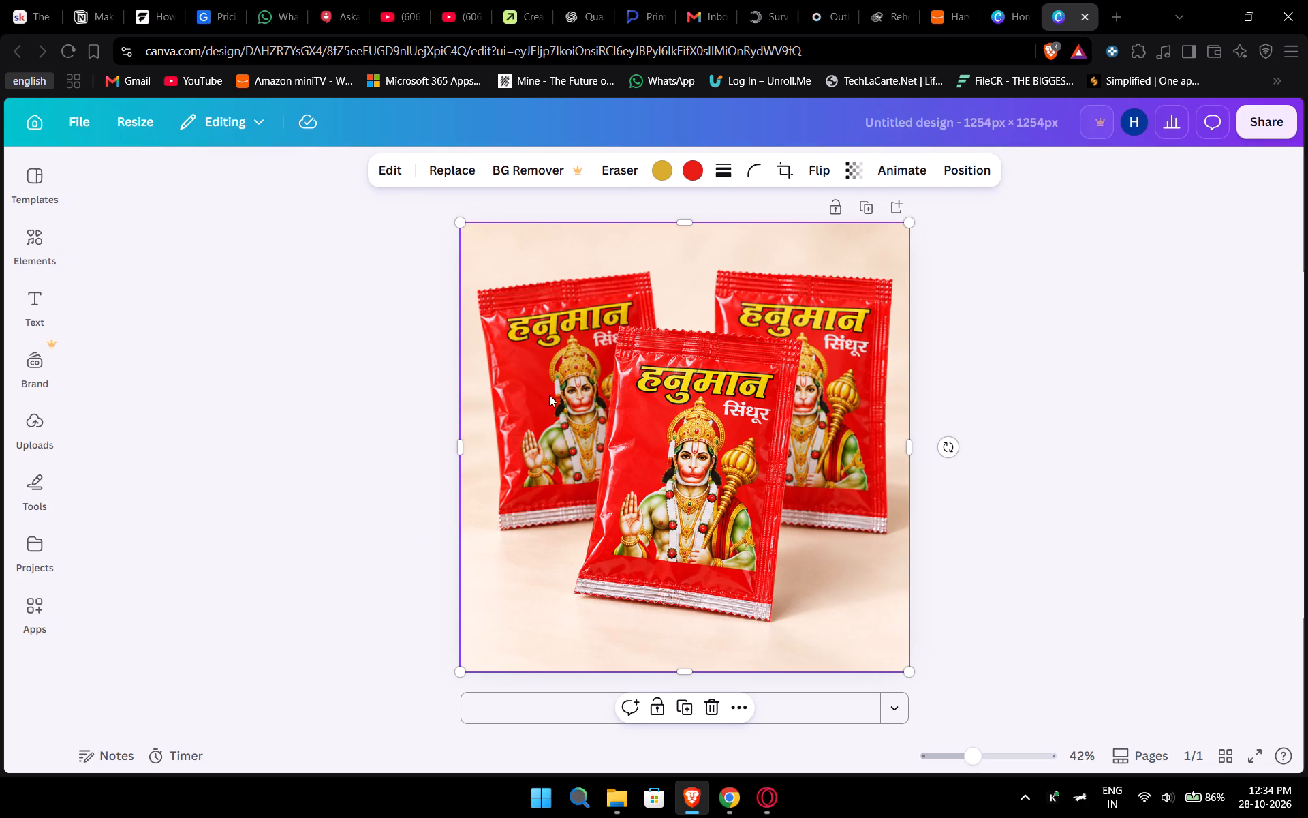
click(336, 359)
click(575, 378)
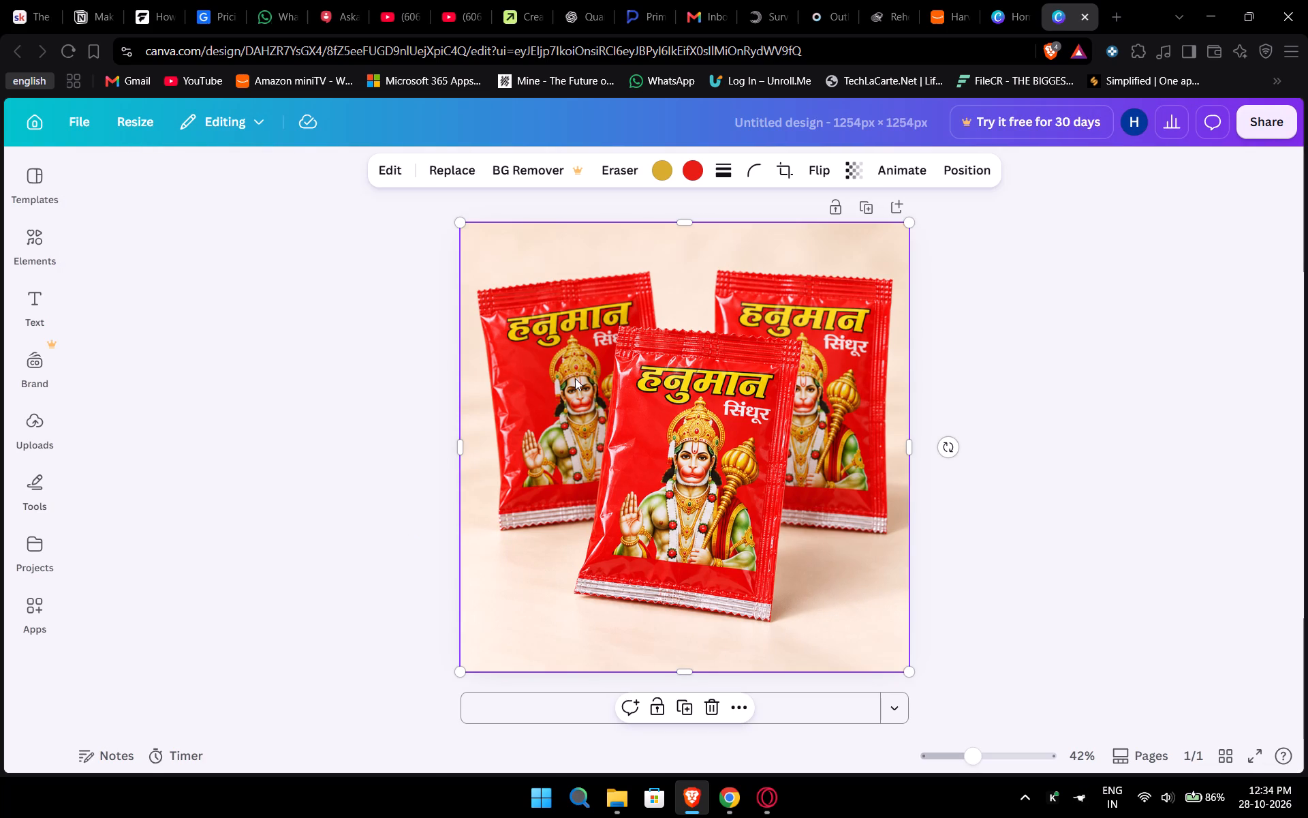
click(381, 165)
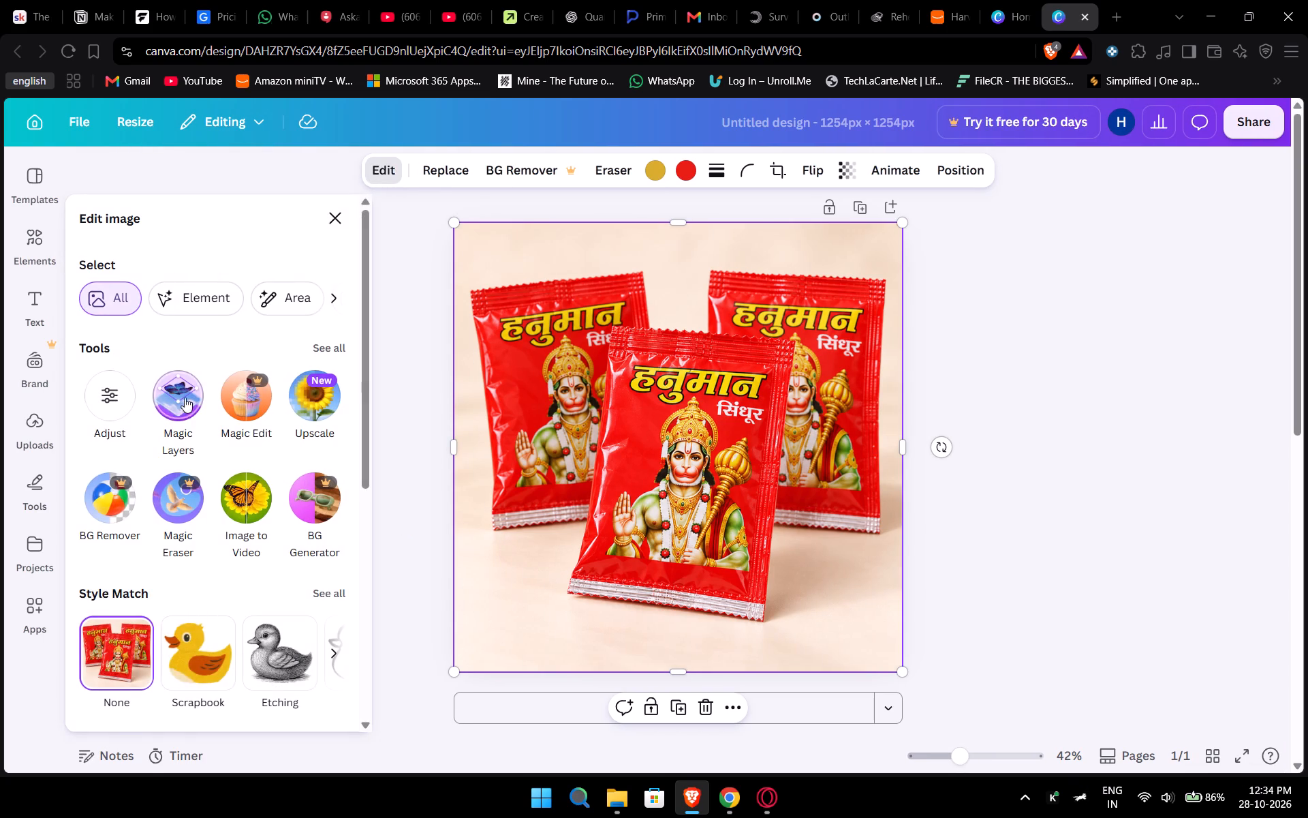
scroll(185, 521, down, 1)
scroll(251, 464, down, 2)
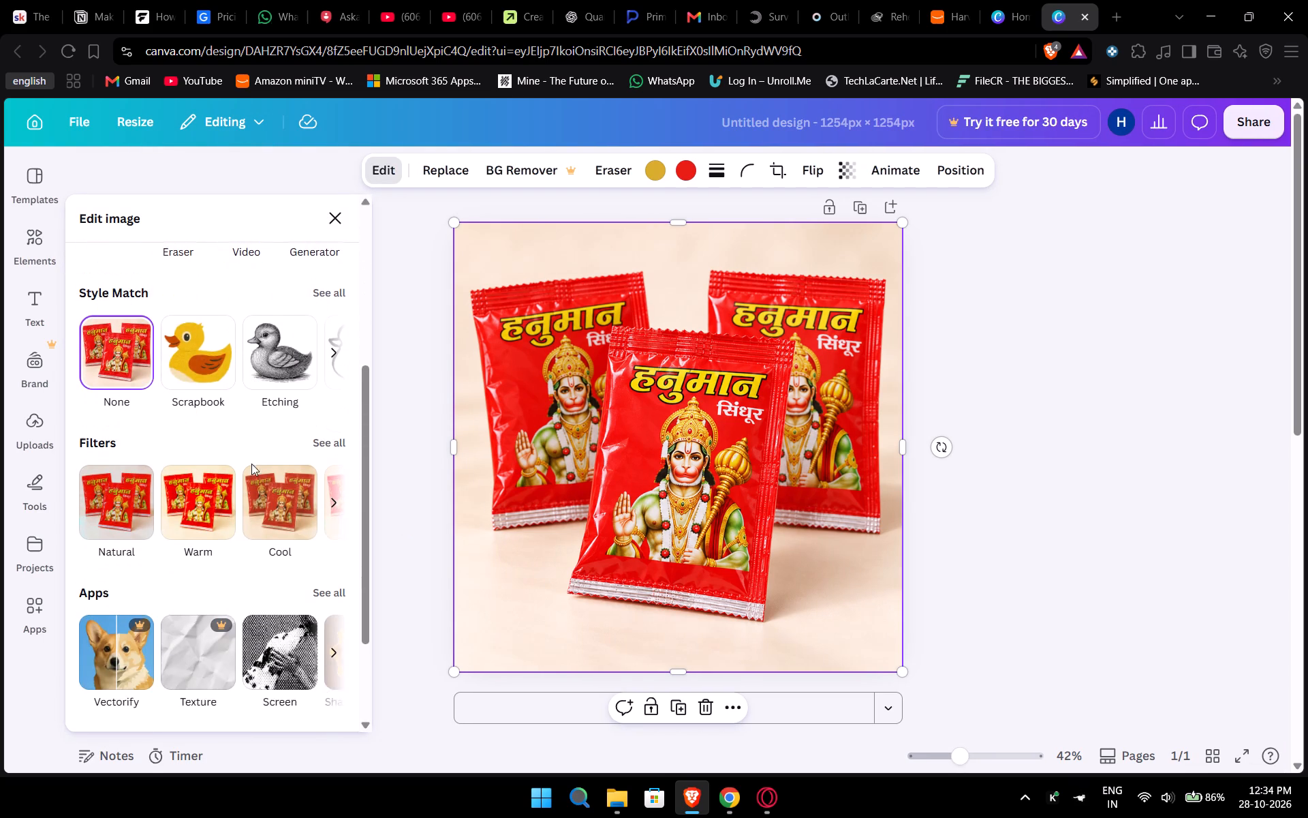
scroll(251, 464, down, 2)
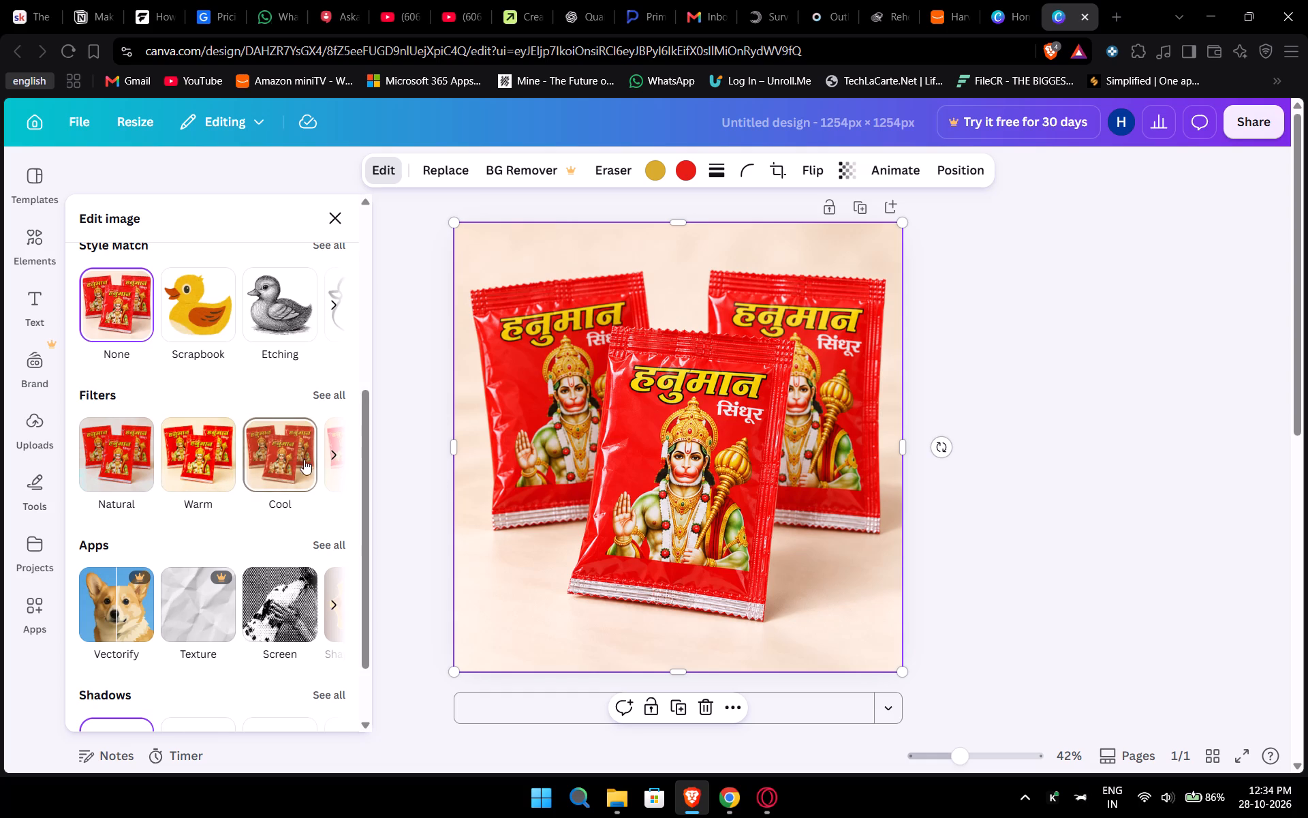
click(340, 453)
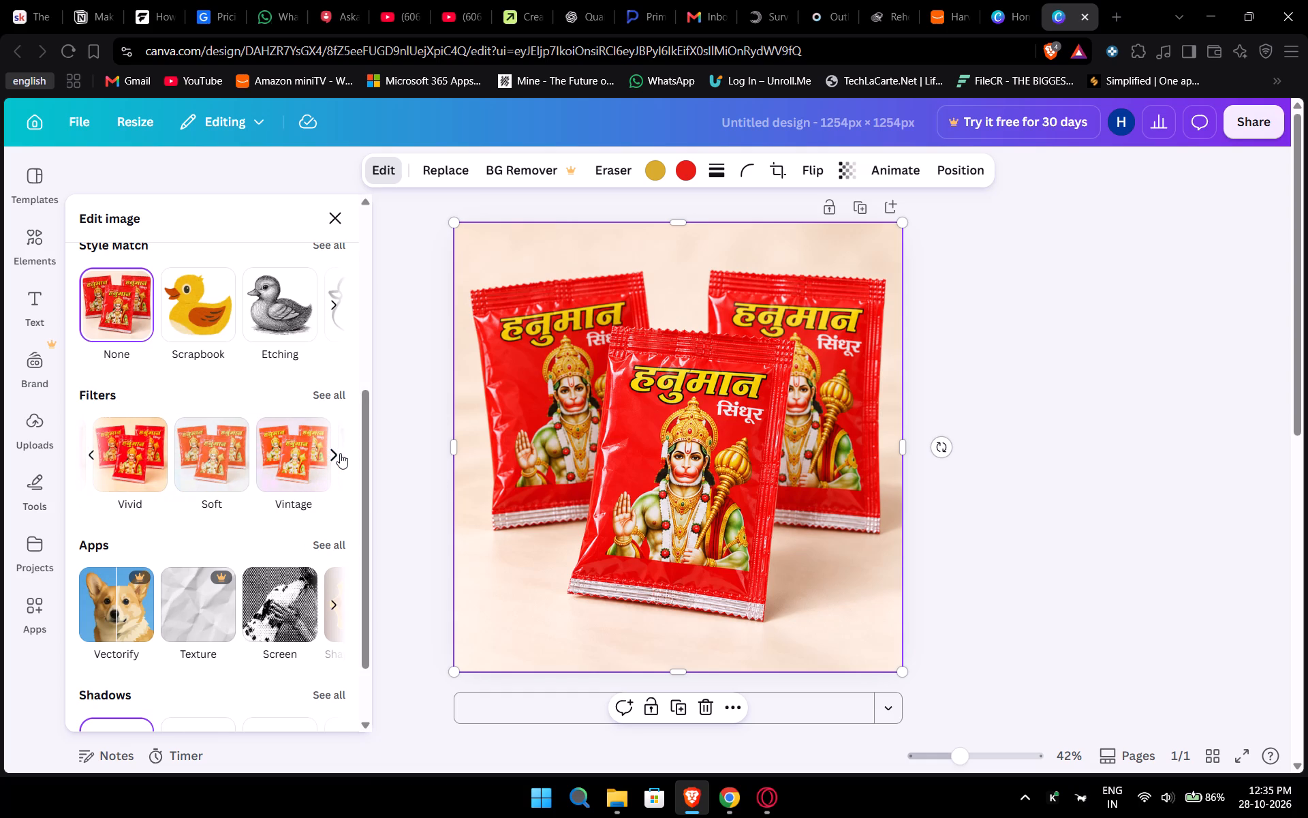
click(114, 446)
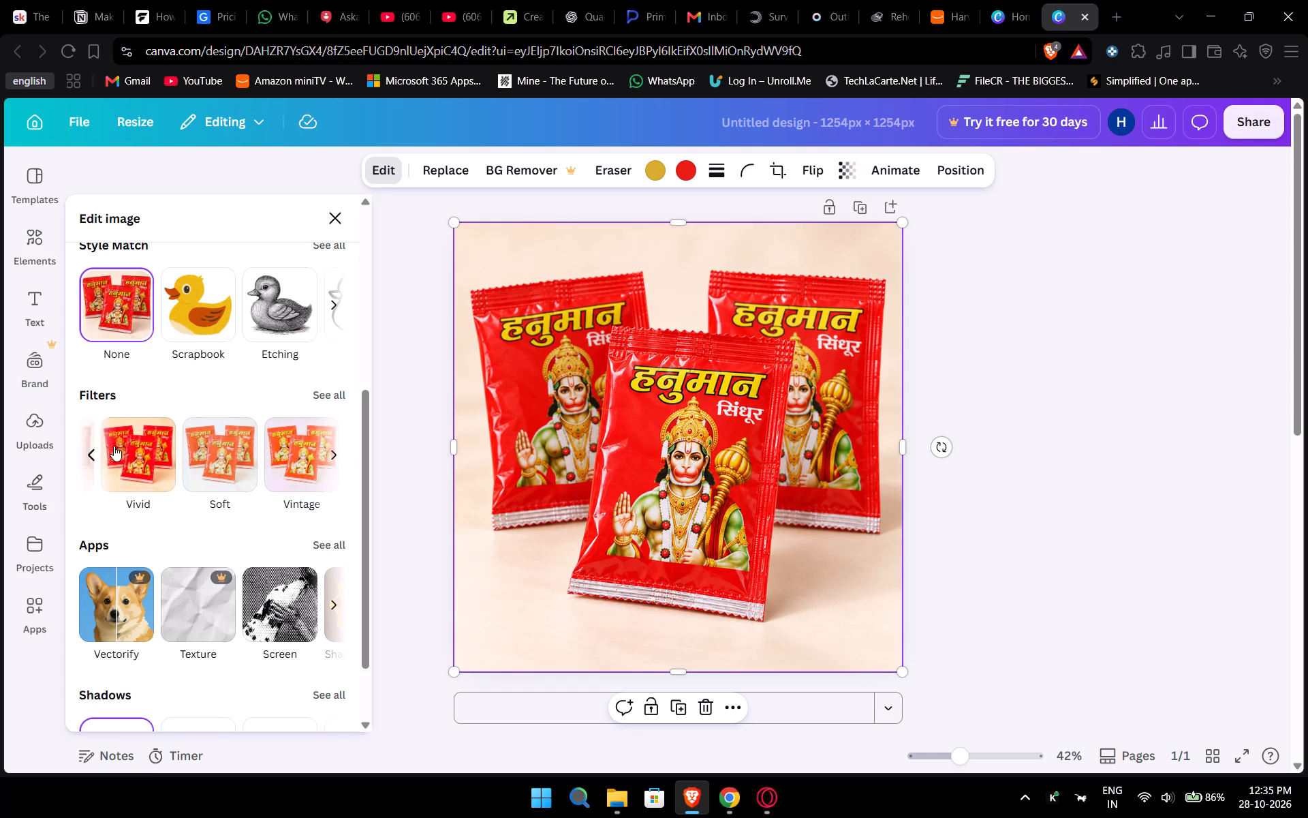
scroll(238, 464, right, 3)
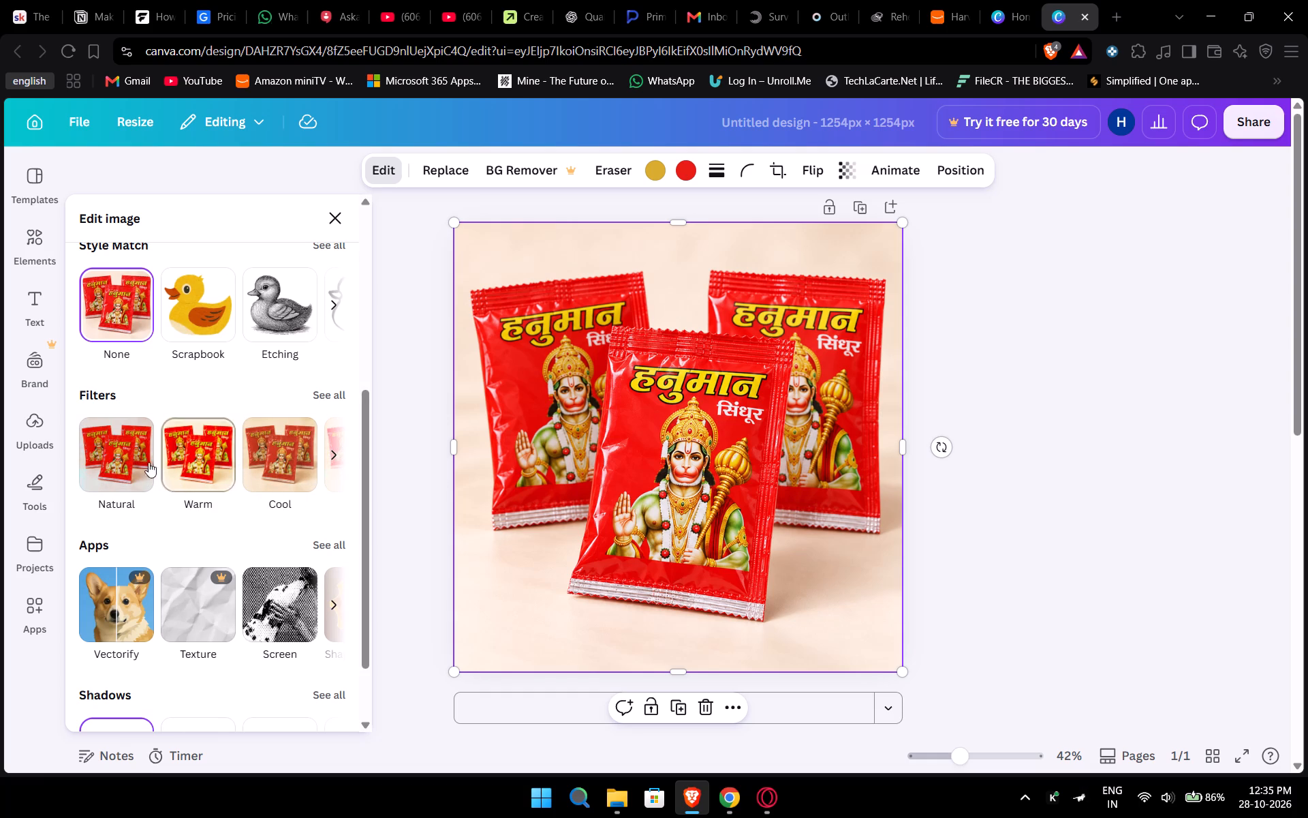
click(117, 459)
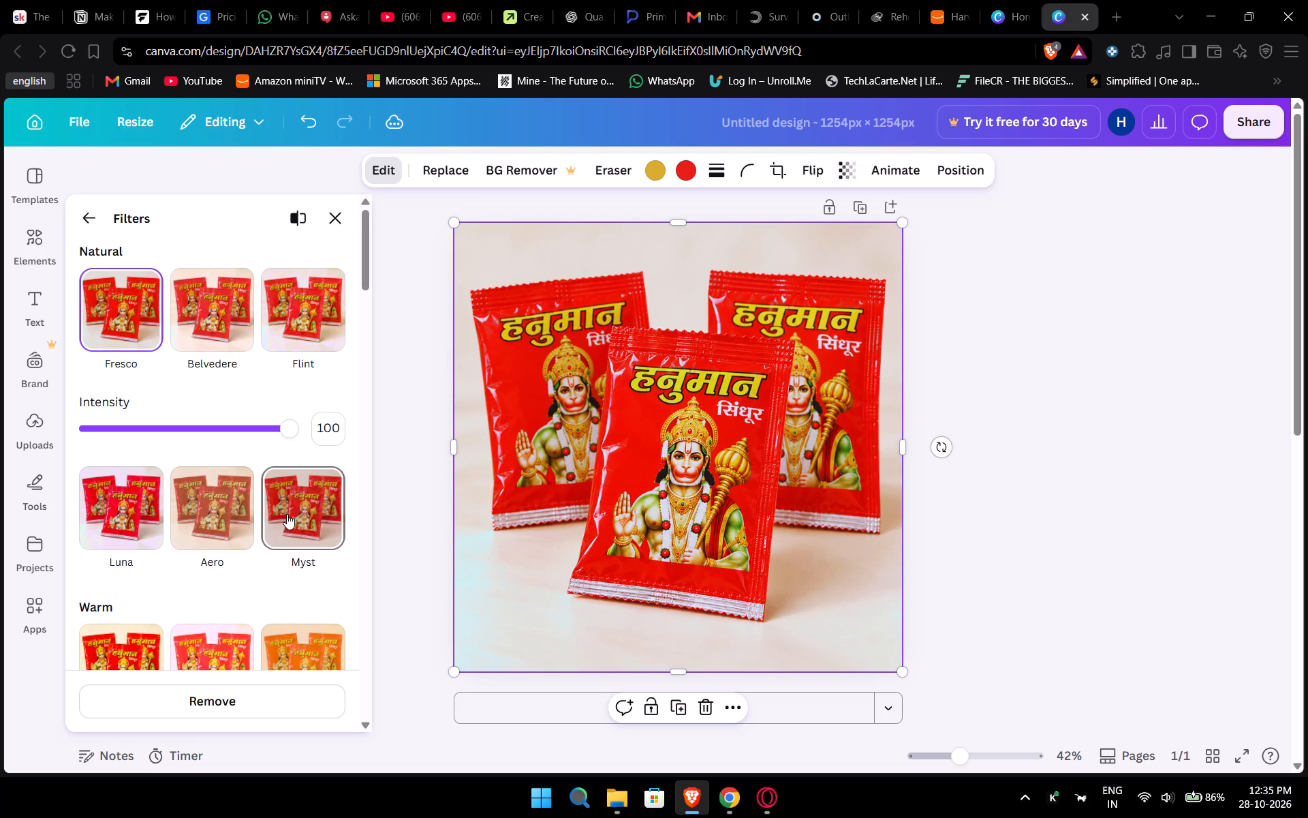
Look through the Natural, Warm and Cool filter variants available for the sachet image.
scroll(287, 514, up, 1)
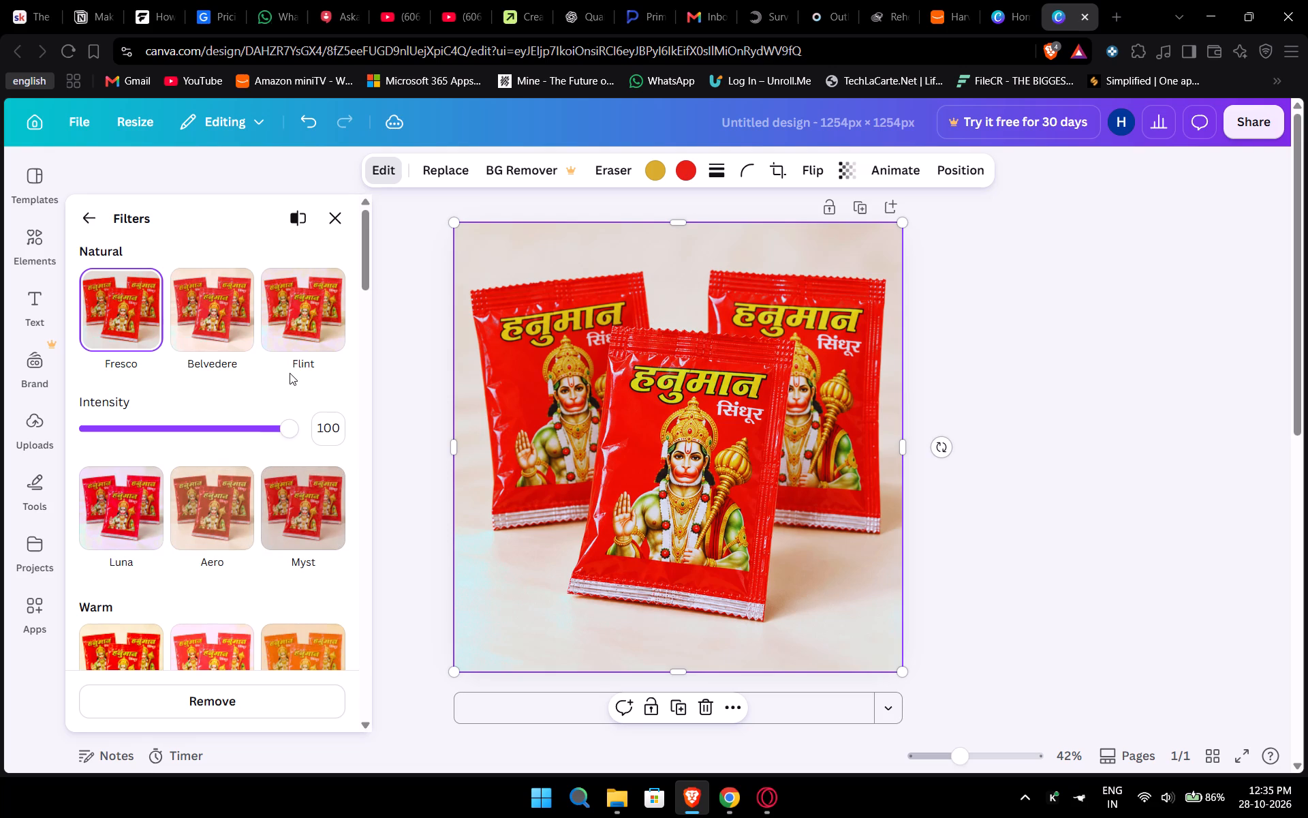
scroll(290, 373, down, 1)
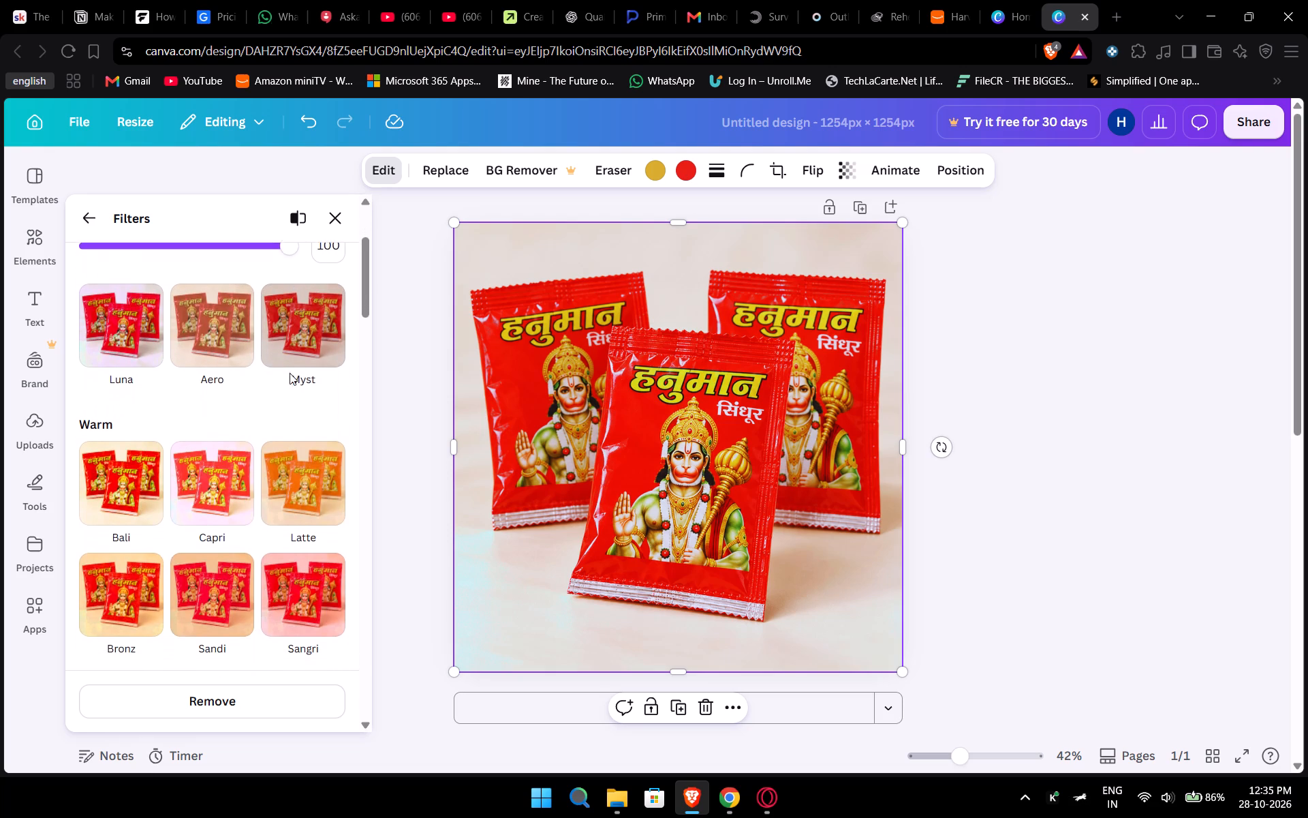
scroll(290, 373, down, 3)
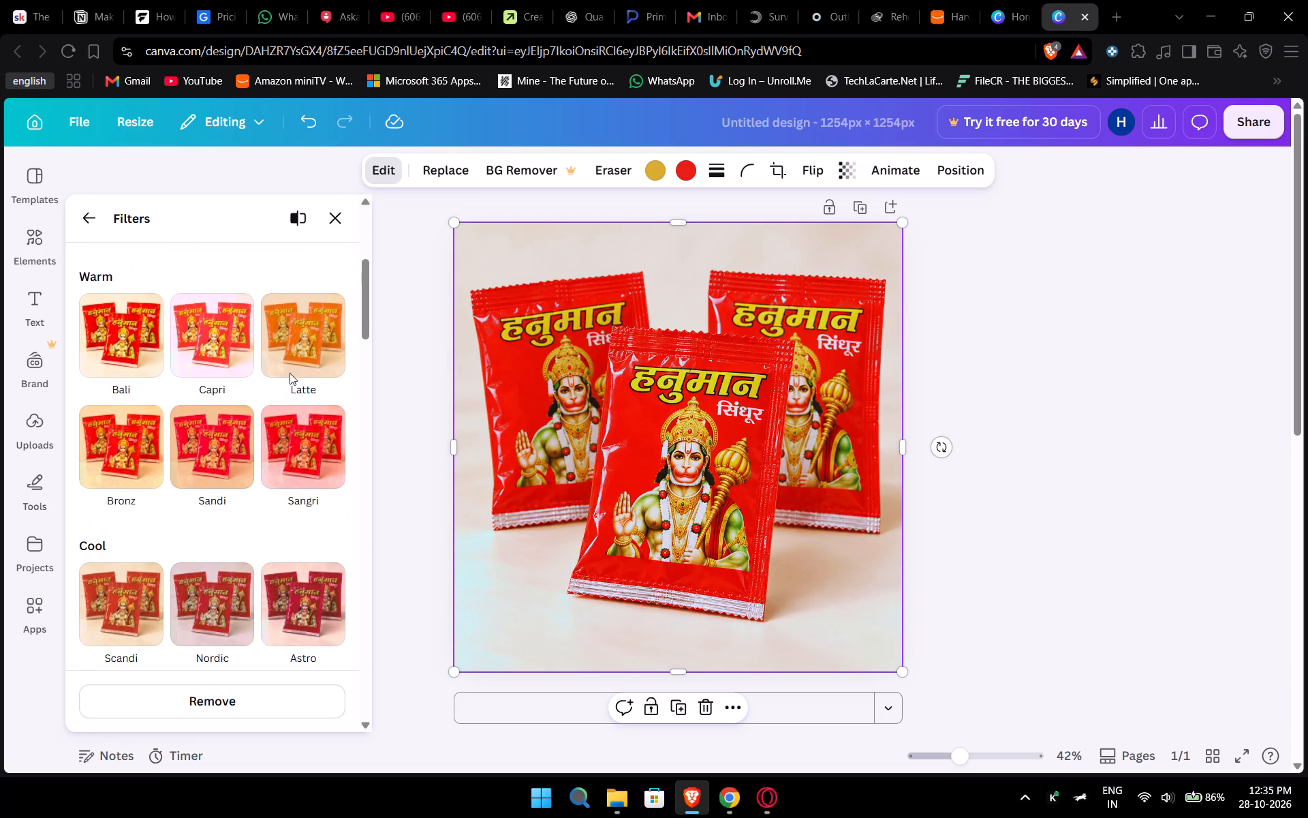
scroll(290, 373, down, 1)
scroll(290, 373, up, 7)
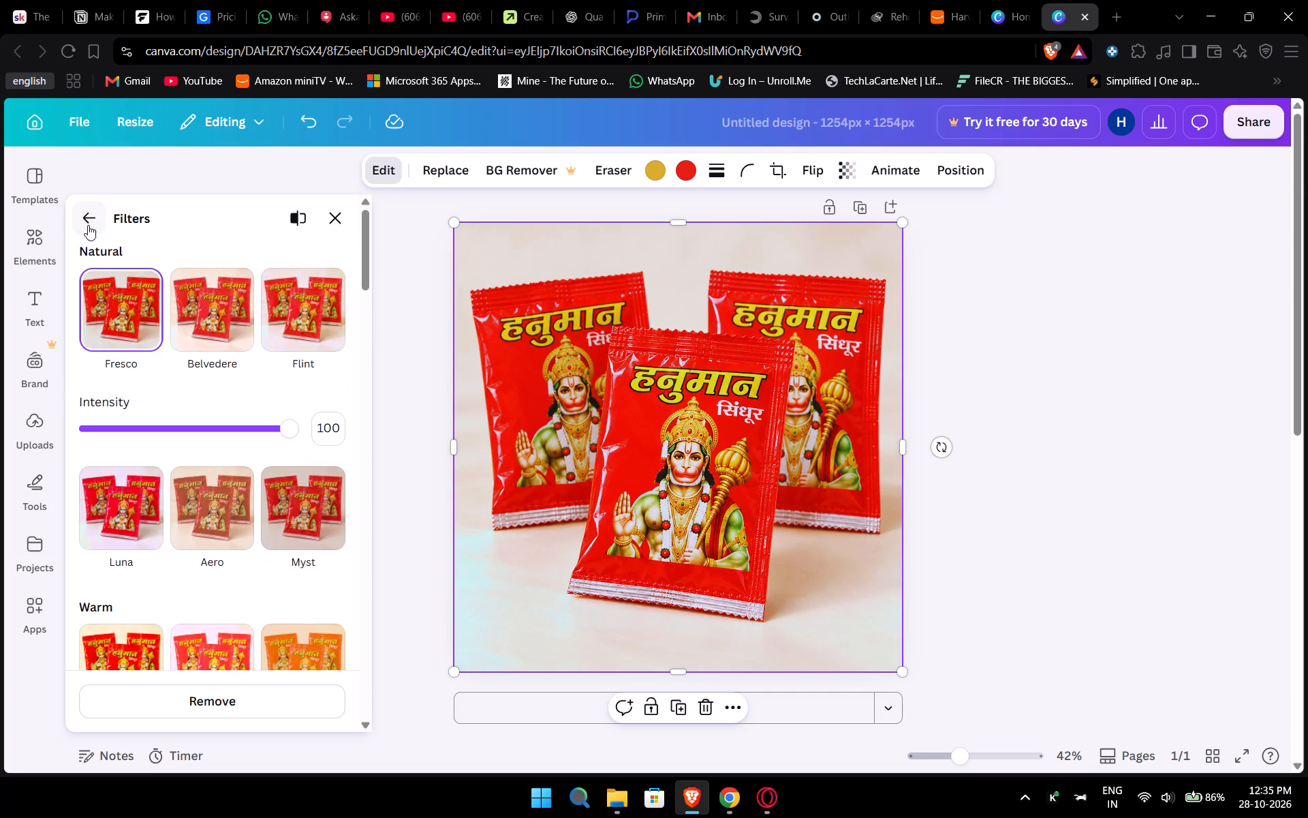
click(95, 213)
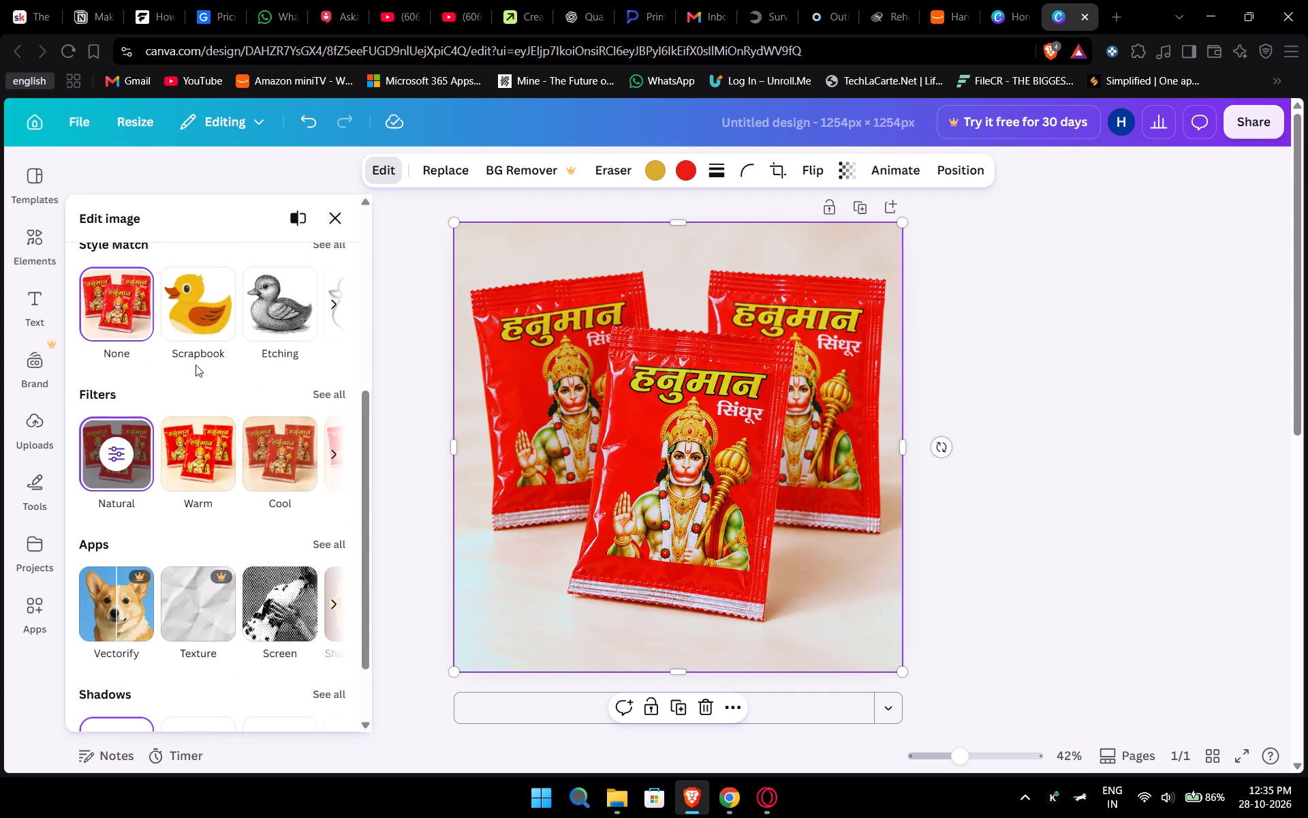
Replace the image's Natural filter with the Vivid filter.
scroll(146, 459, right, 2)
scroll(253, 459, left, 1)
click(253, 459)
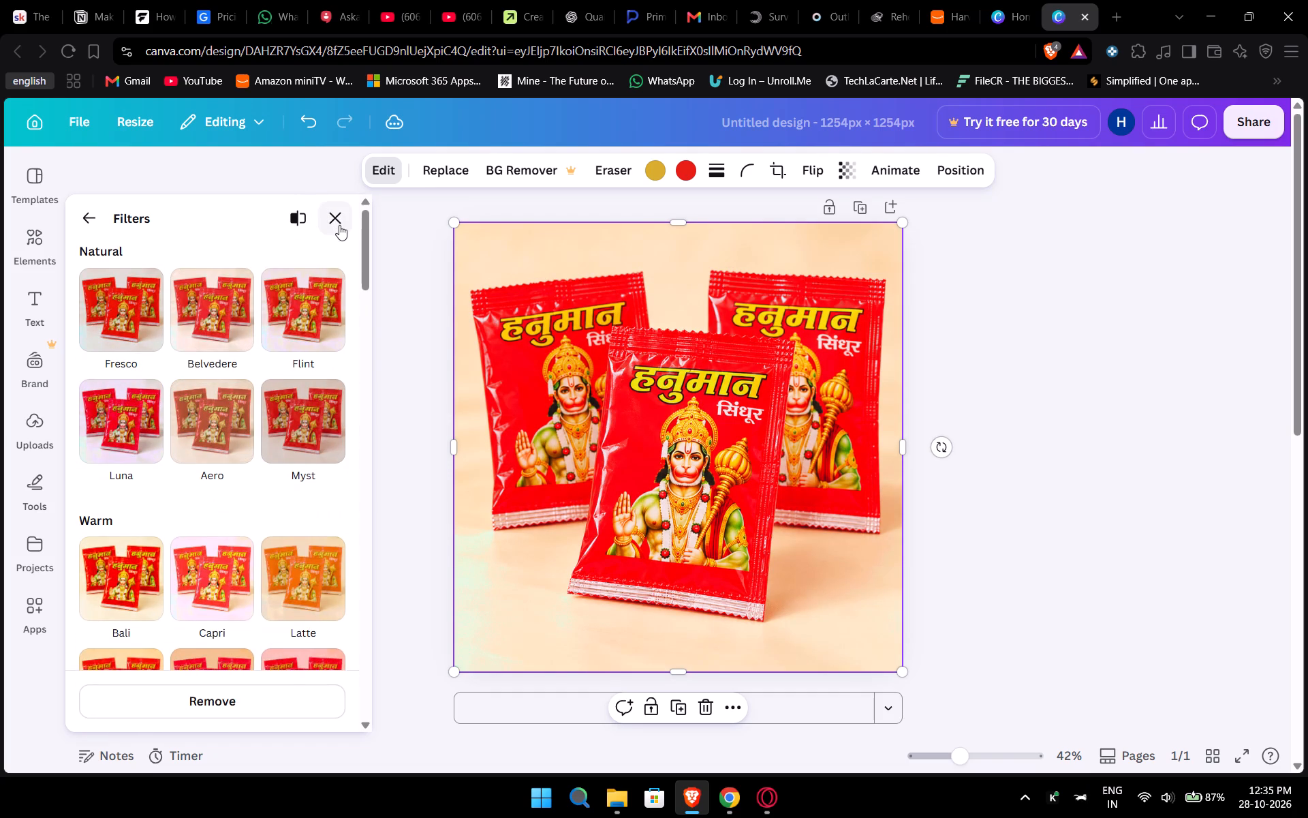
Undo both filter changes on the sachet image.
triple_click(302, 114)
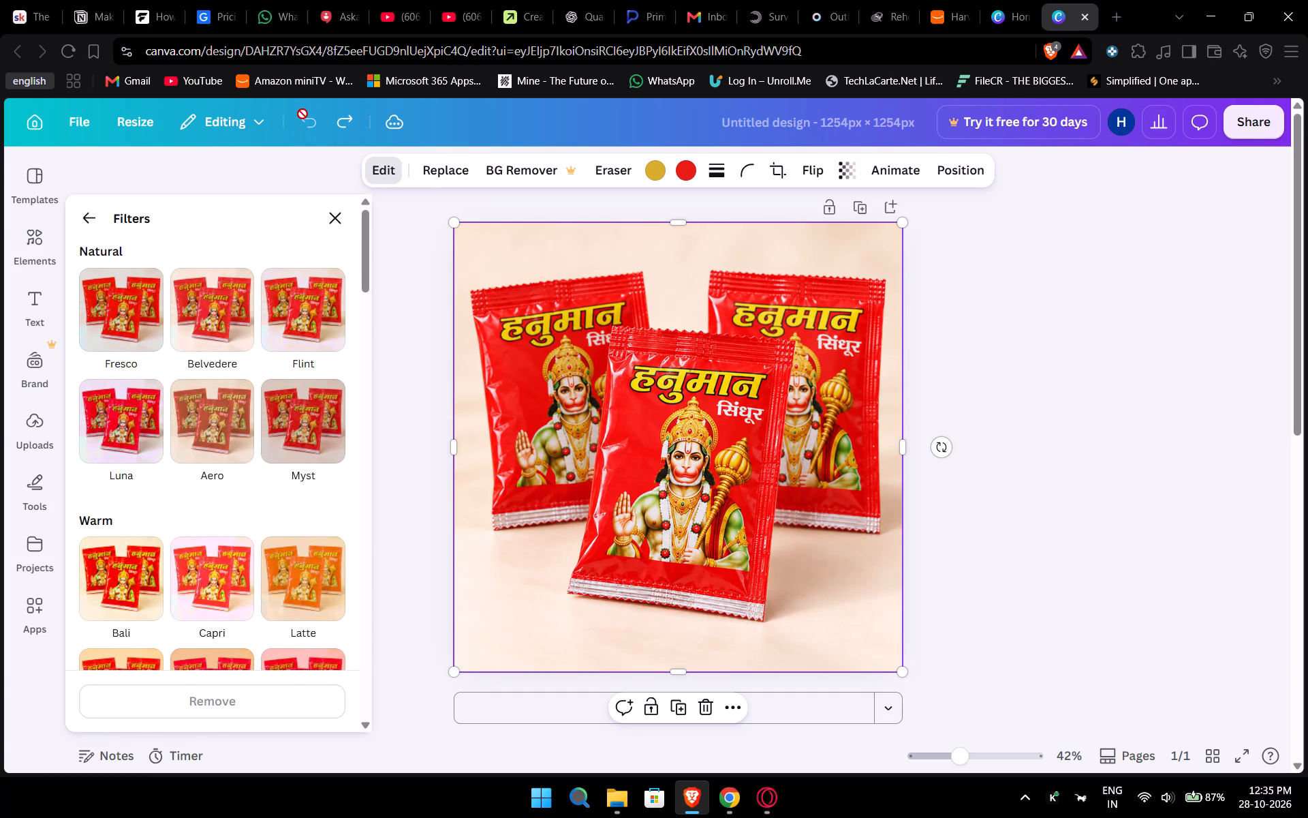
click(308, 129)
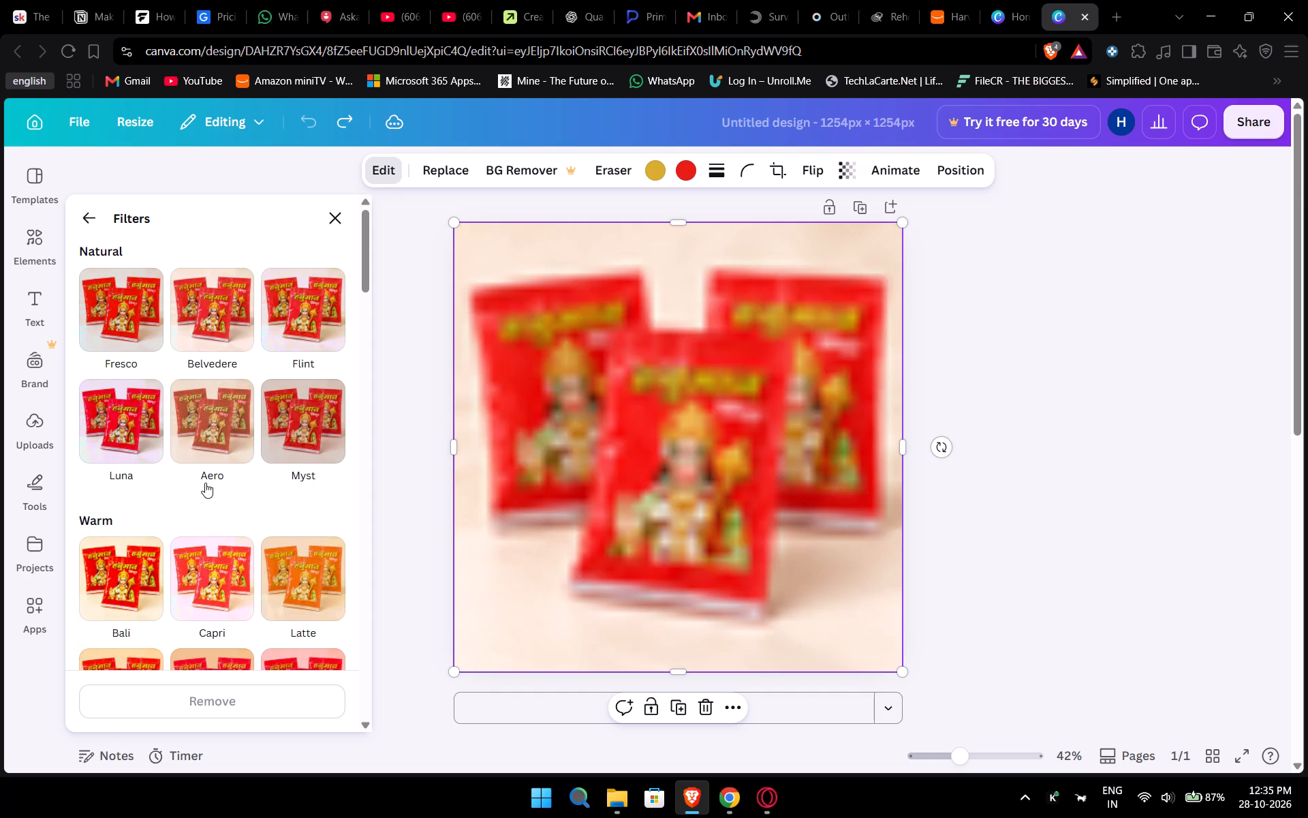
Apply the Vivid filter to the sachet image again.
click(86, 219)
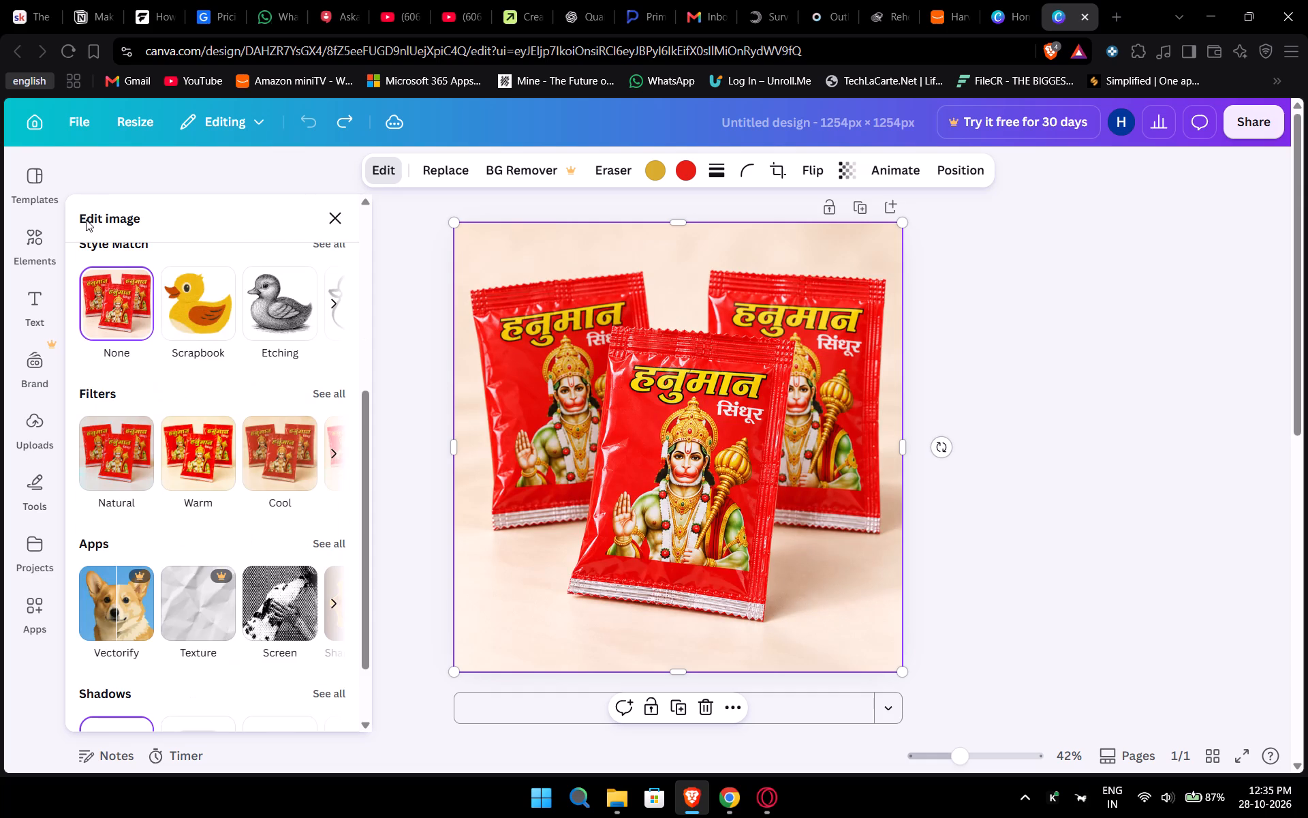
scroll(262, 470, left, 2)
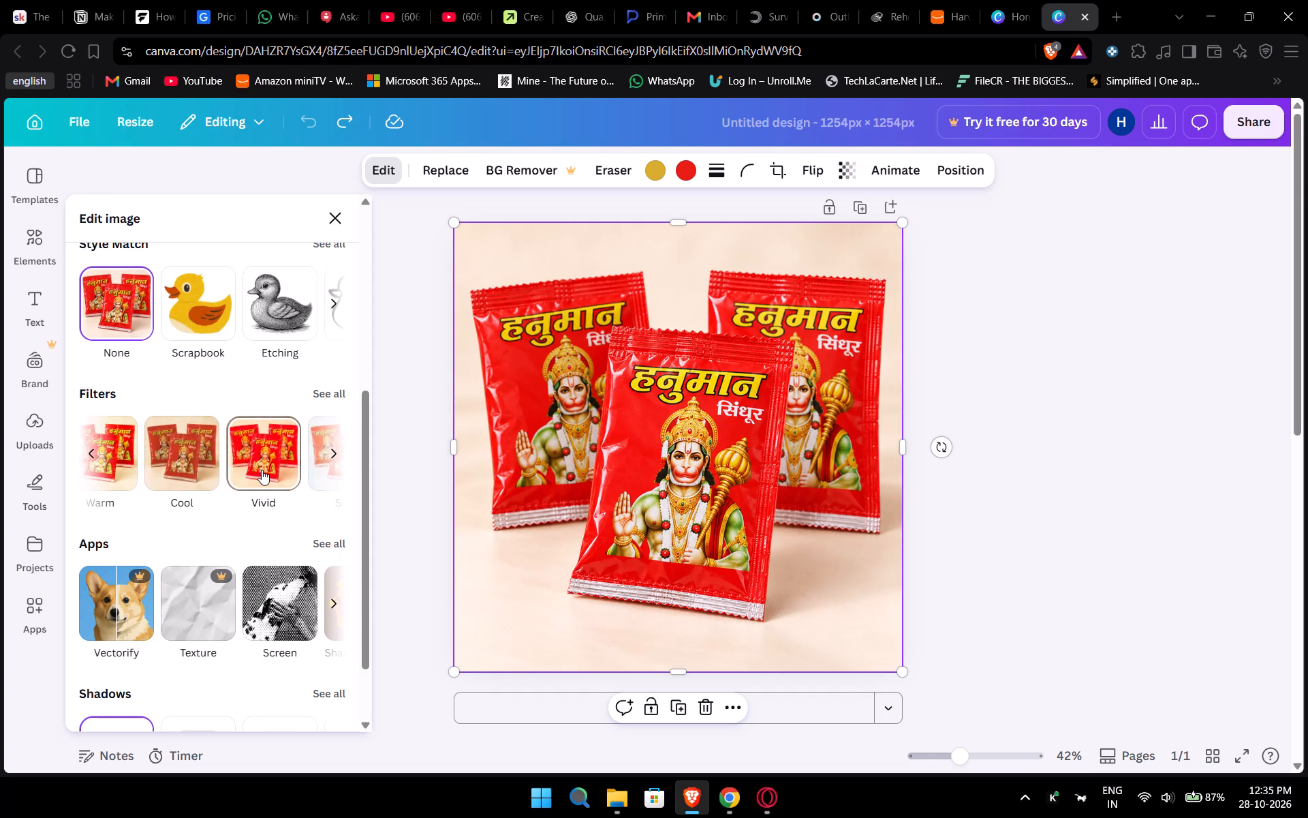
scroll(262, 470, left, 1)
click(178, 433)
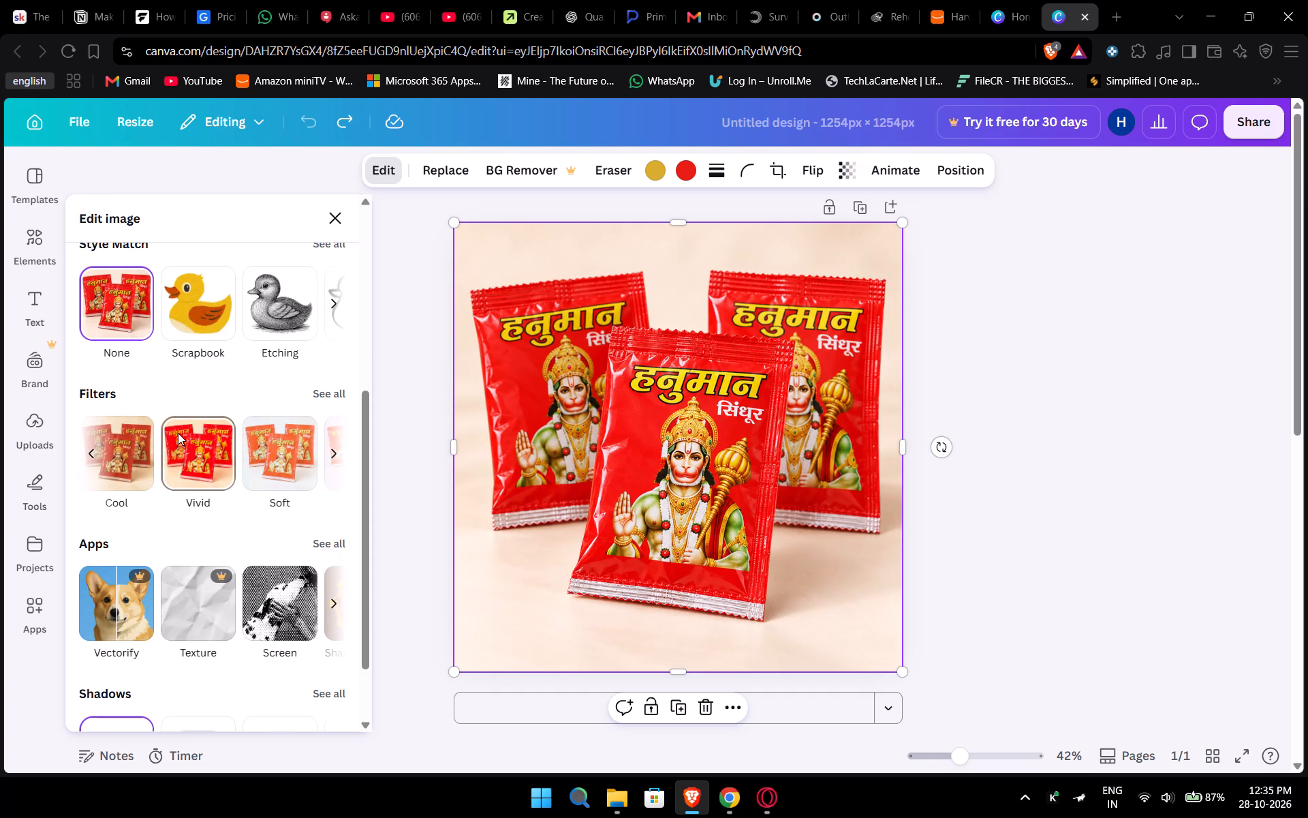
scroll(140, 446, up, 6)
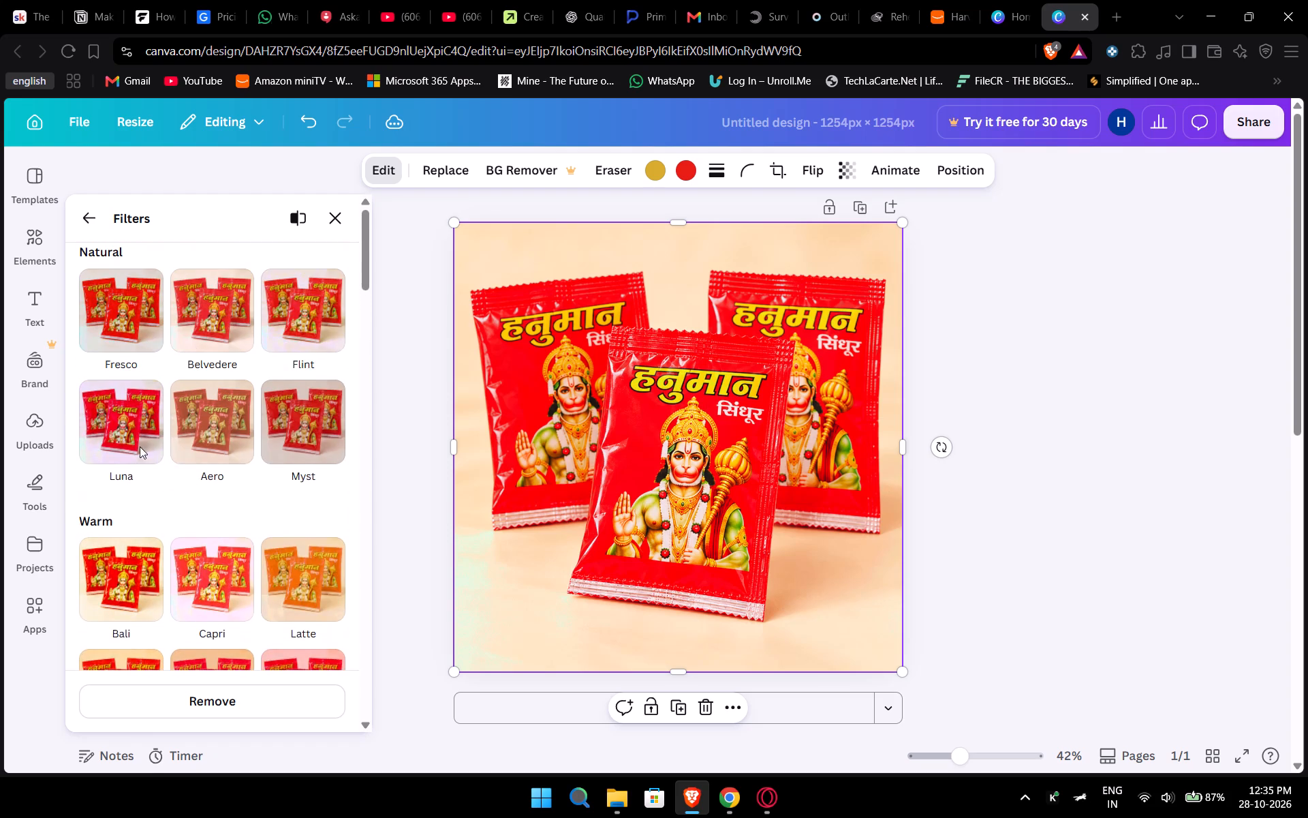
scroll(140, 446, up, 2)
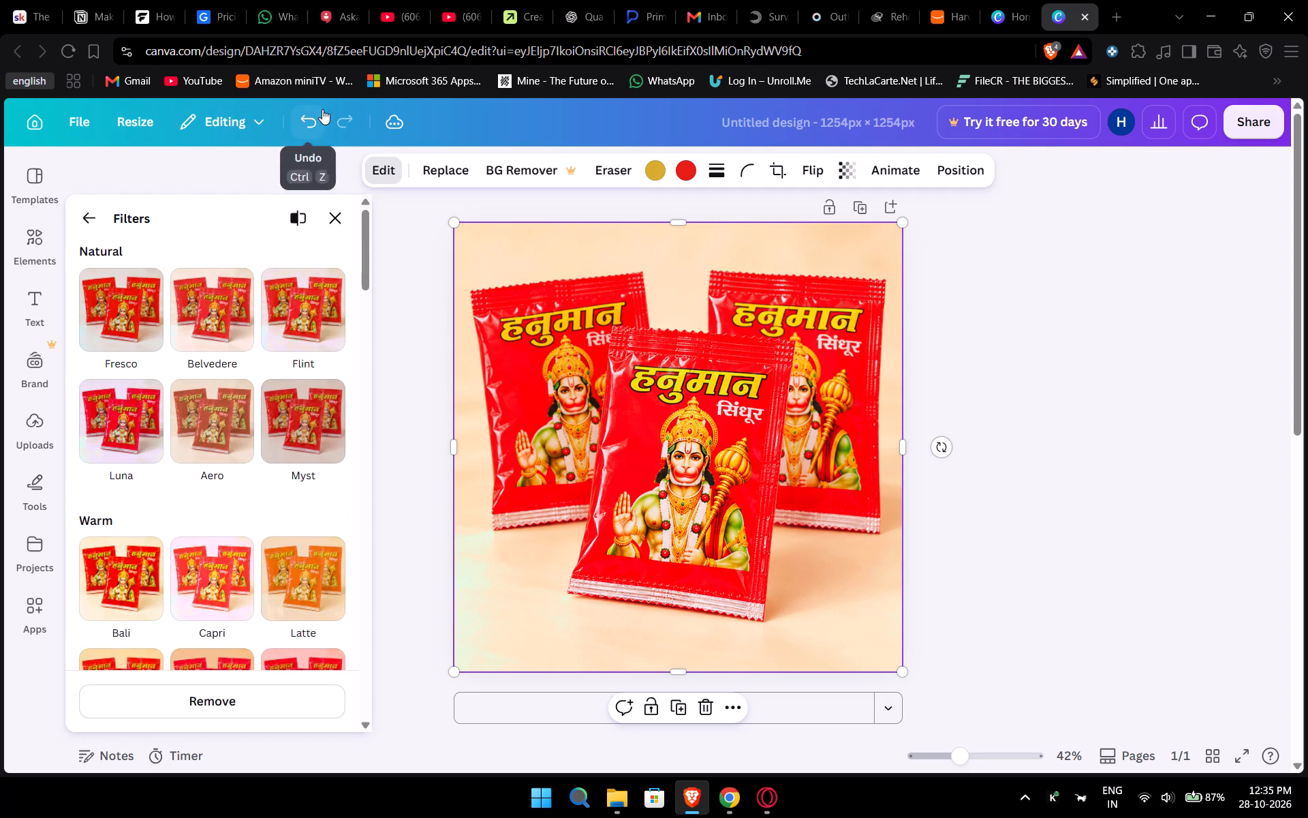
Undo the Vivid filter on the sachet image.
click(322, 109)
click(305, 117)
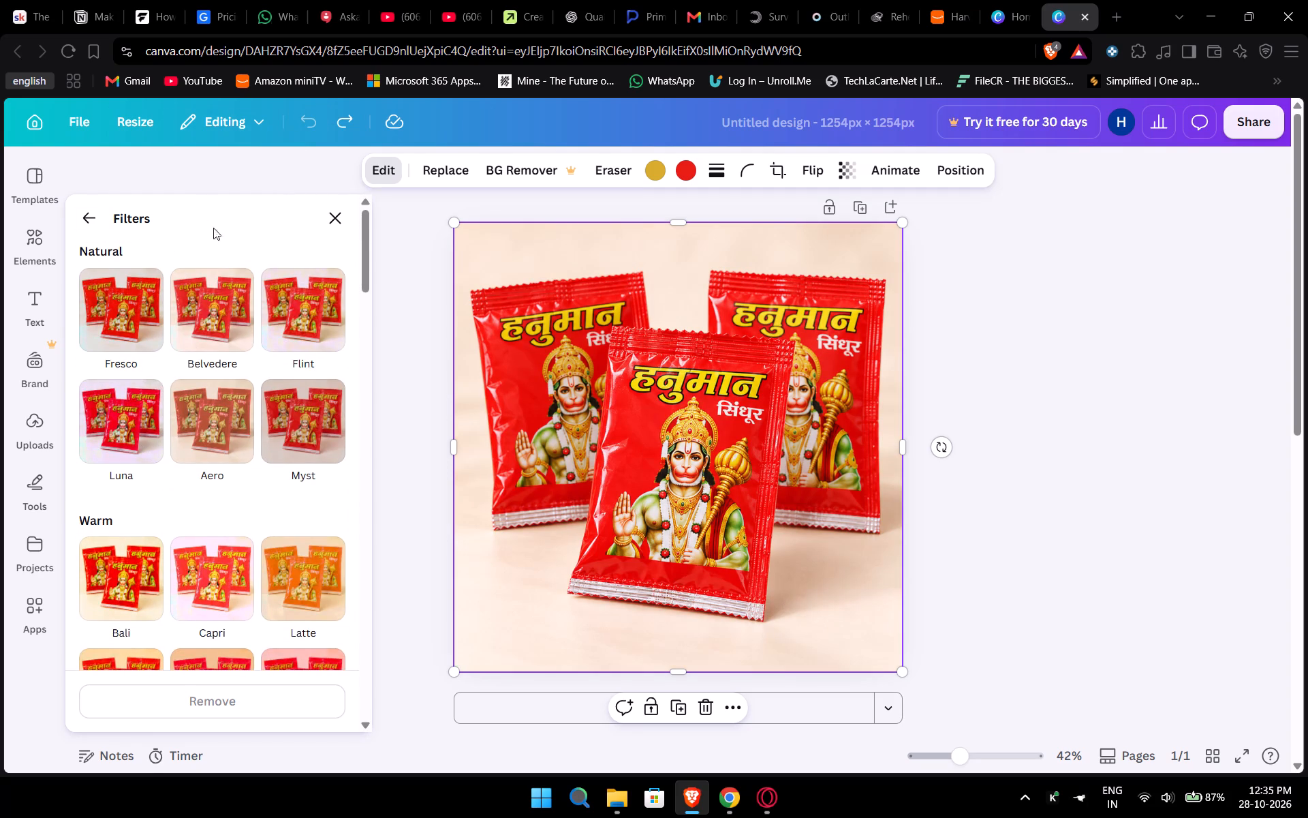
Add a heading reading "Pack of 48" over the sachet image.
click(40, 312)
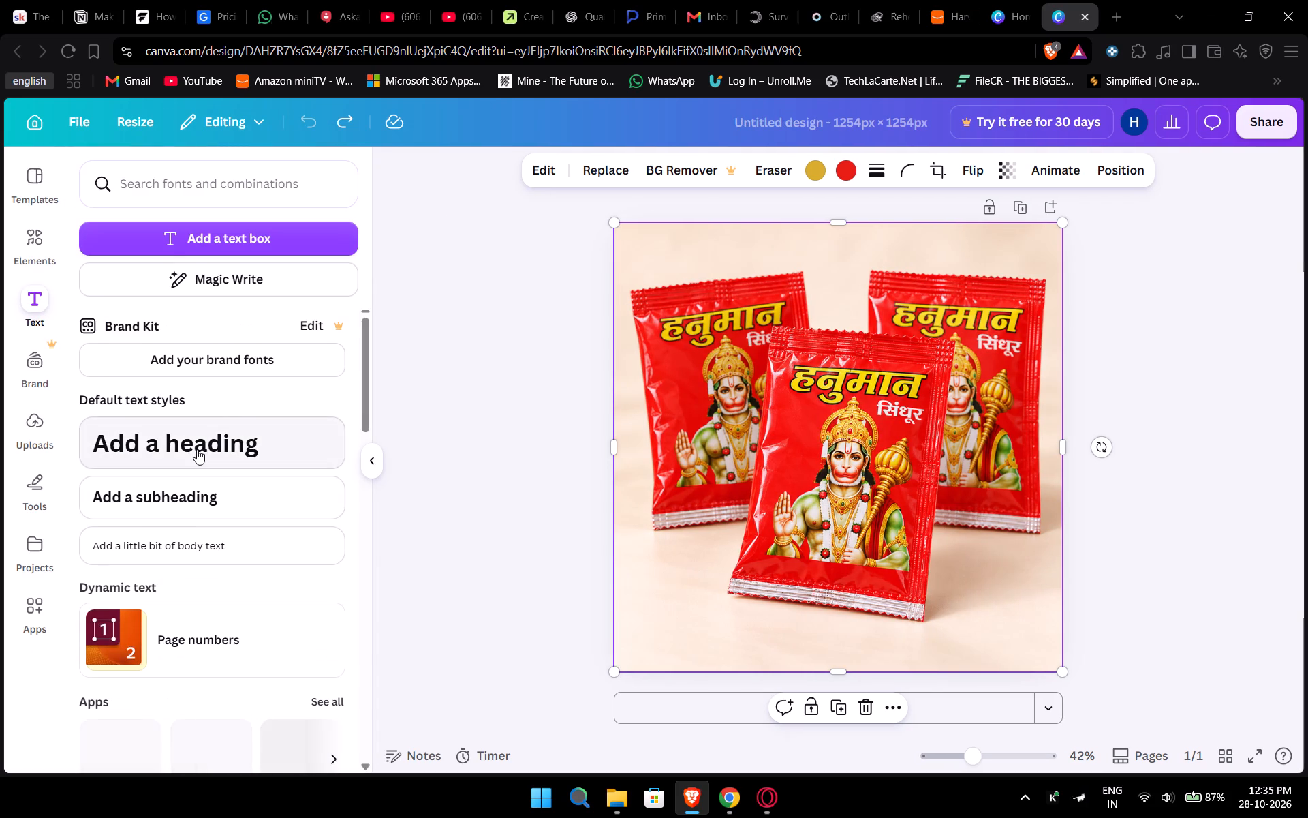
click(197, 449)
text(Pack)
key(space)
key(BackSpace)
key(BackSpace)
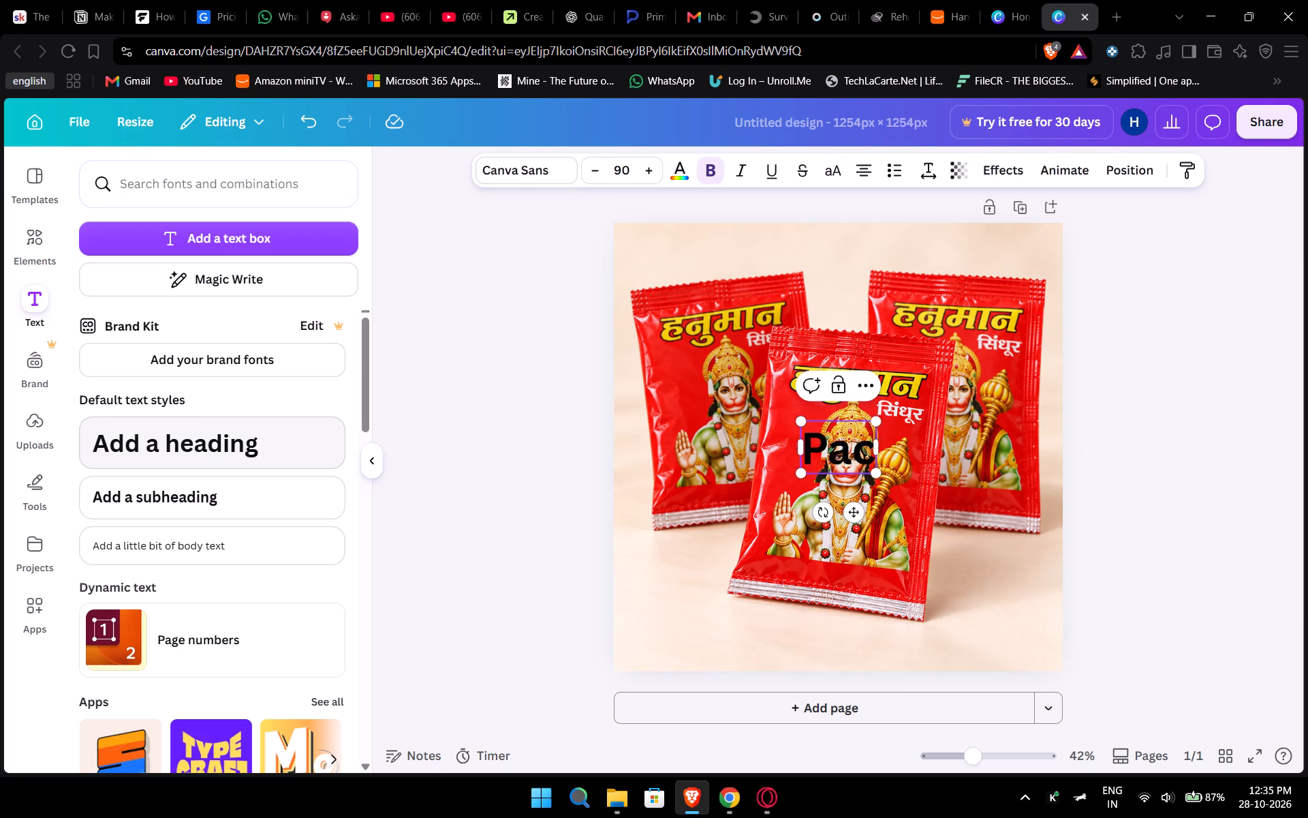
key(BackSpace)
key(BackSpace)
text(ACK OF)
key(space)
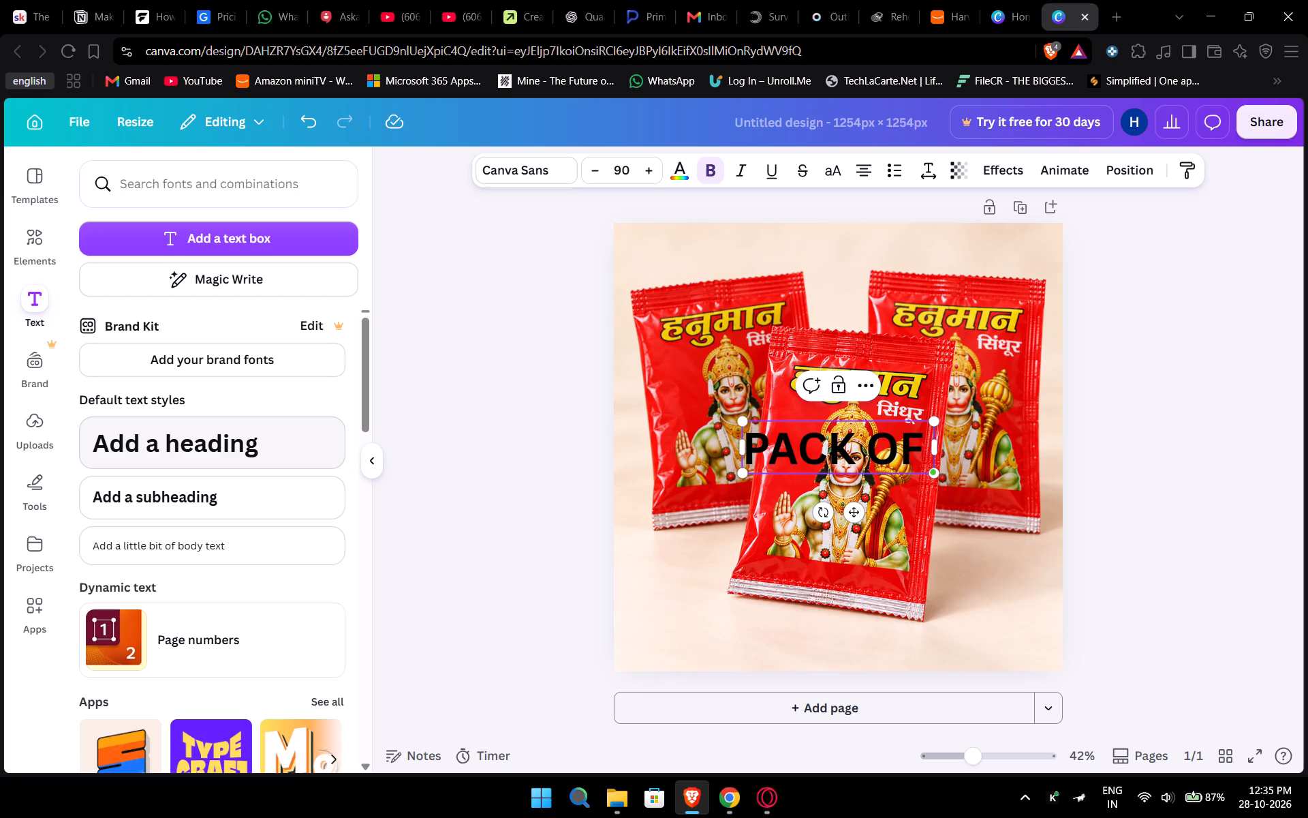
key(BackSpace)
key(BackSpace)
key(BackSpace)
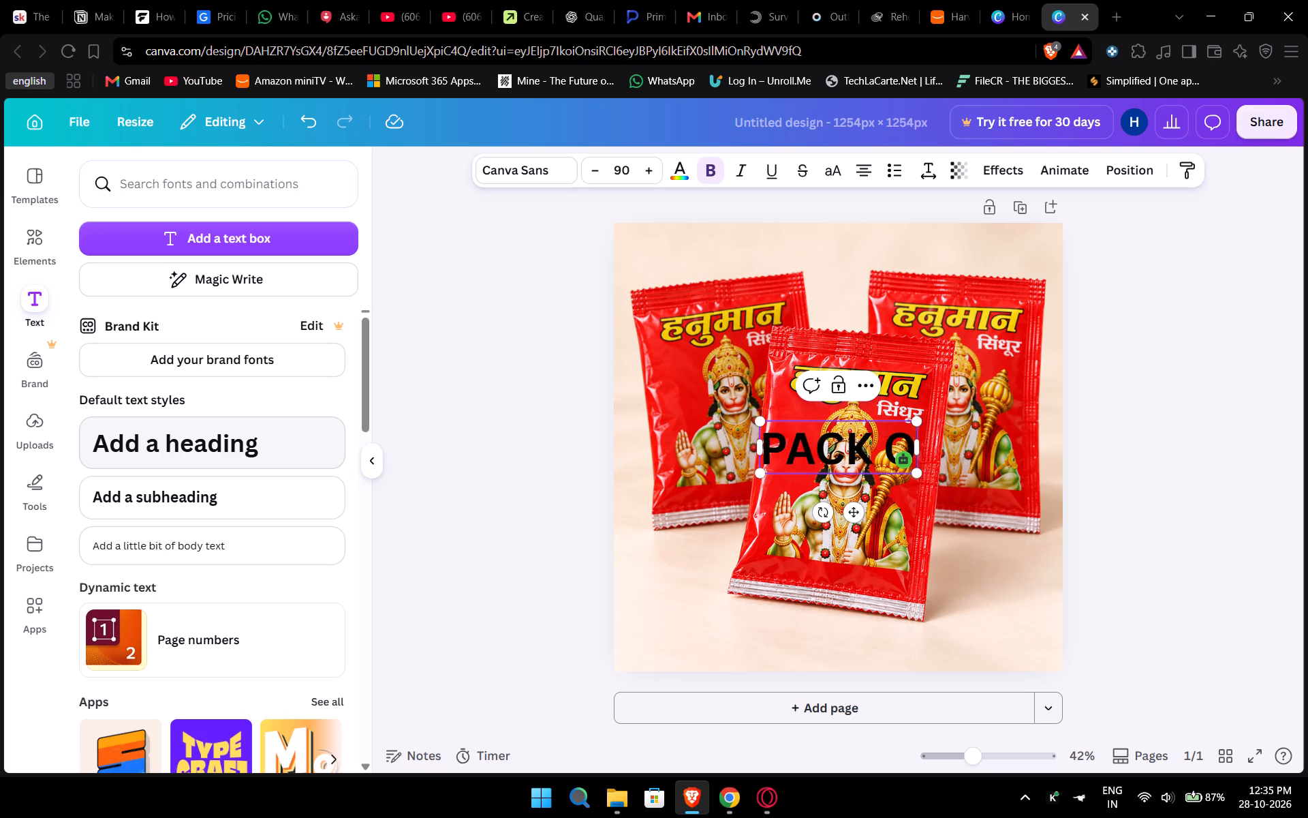
key(BackSpace)
key(BackSpace)
key(BackSpace)
key(BackSpace)
text(ack of)
key(space)
text(48)
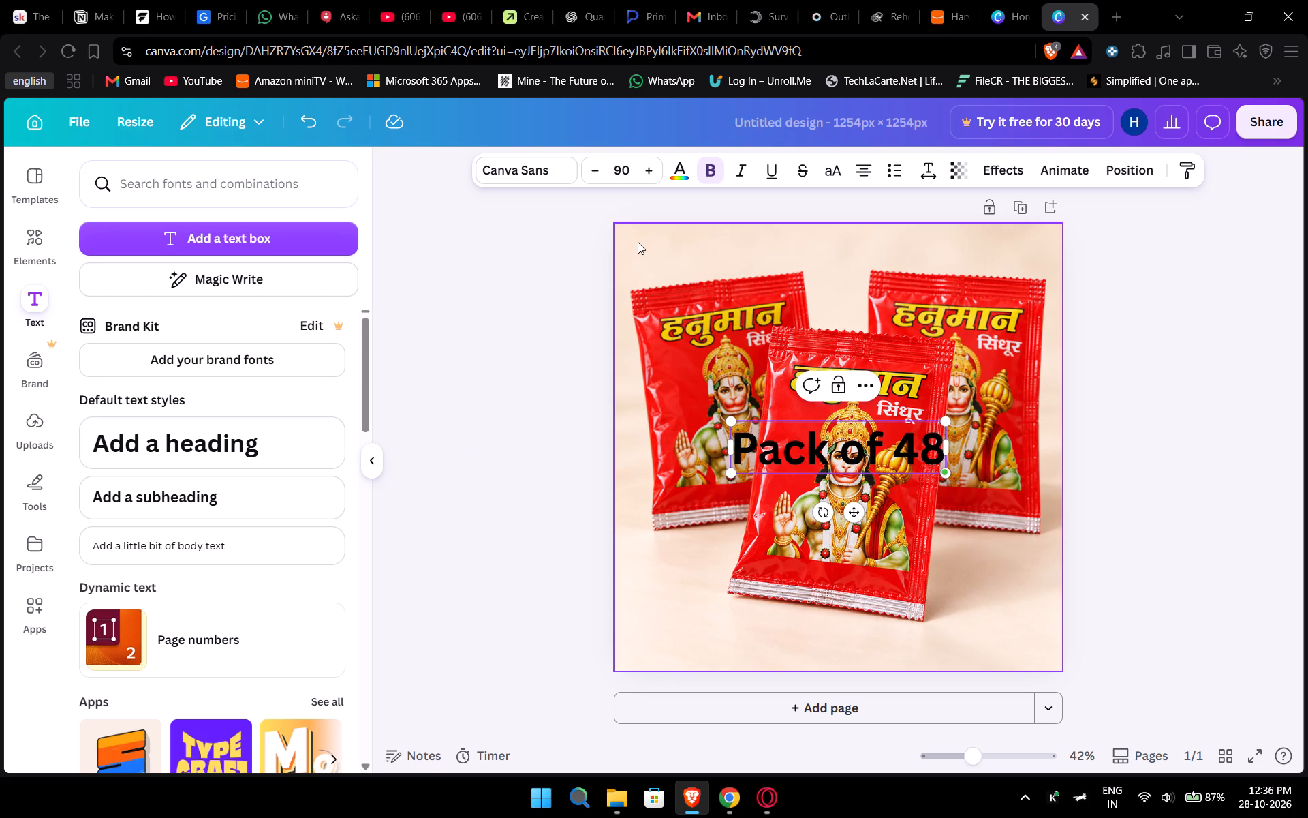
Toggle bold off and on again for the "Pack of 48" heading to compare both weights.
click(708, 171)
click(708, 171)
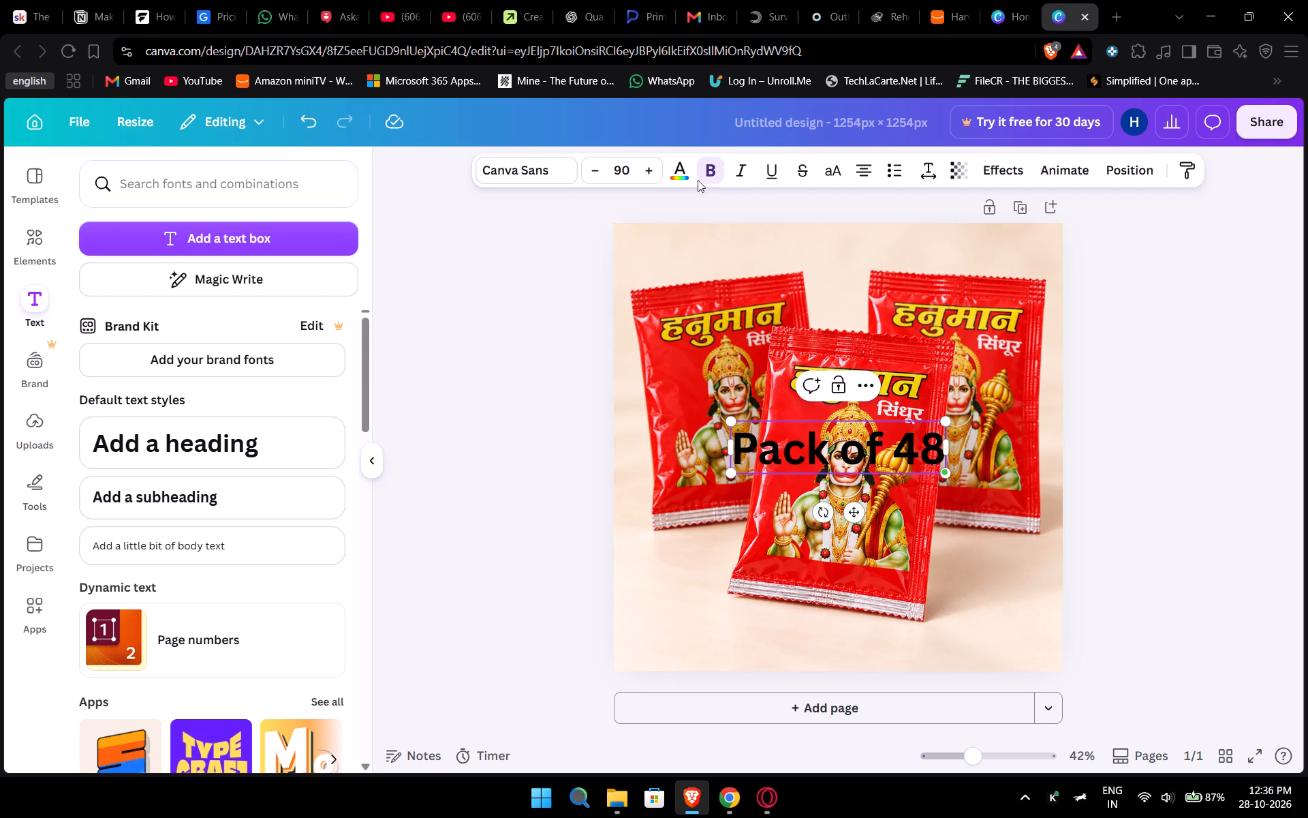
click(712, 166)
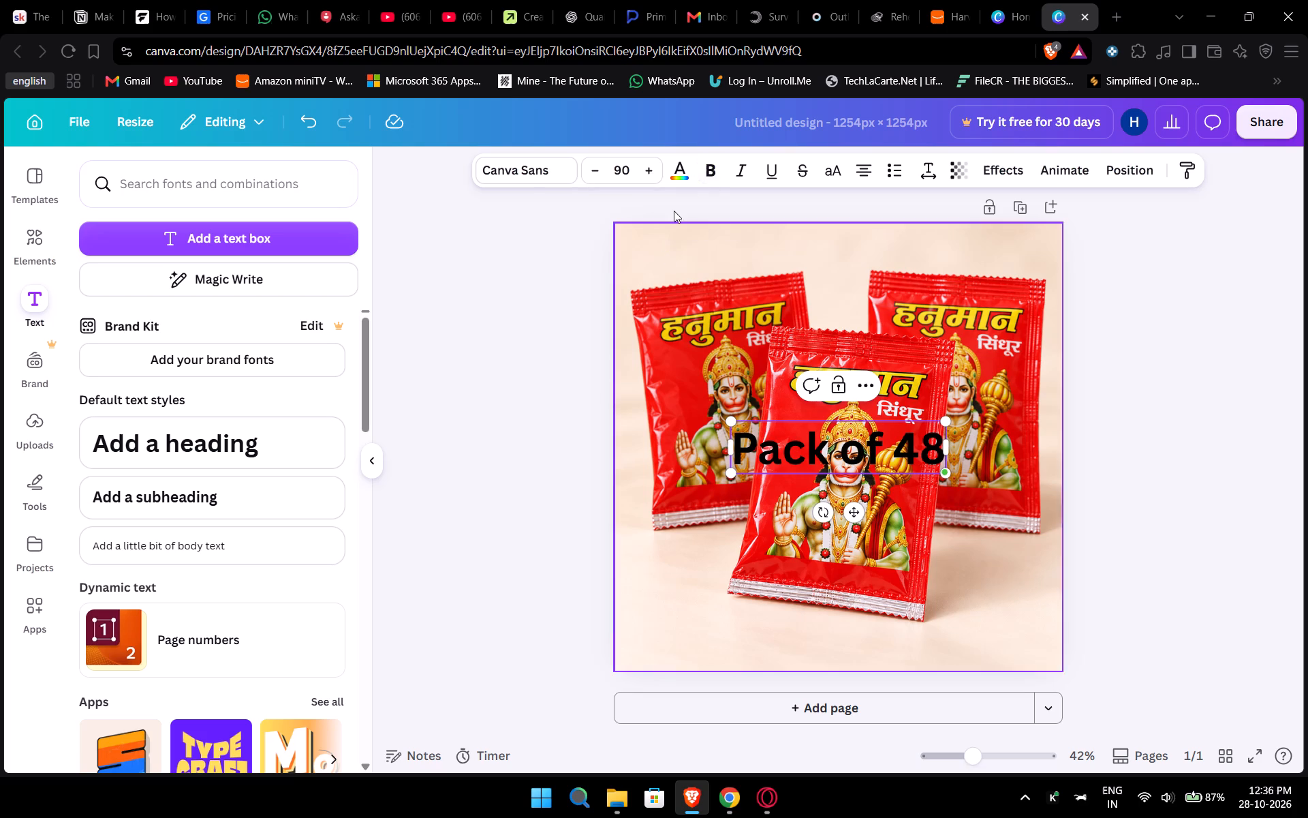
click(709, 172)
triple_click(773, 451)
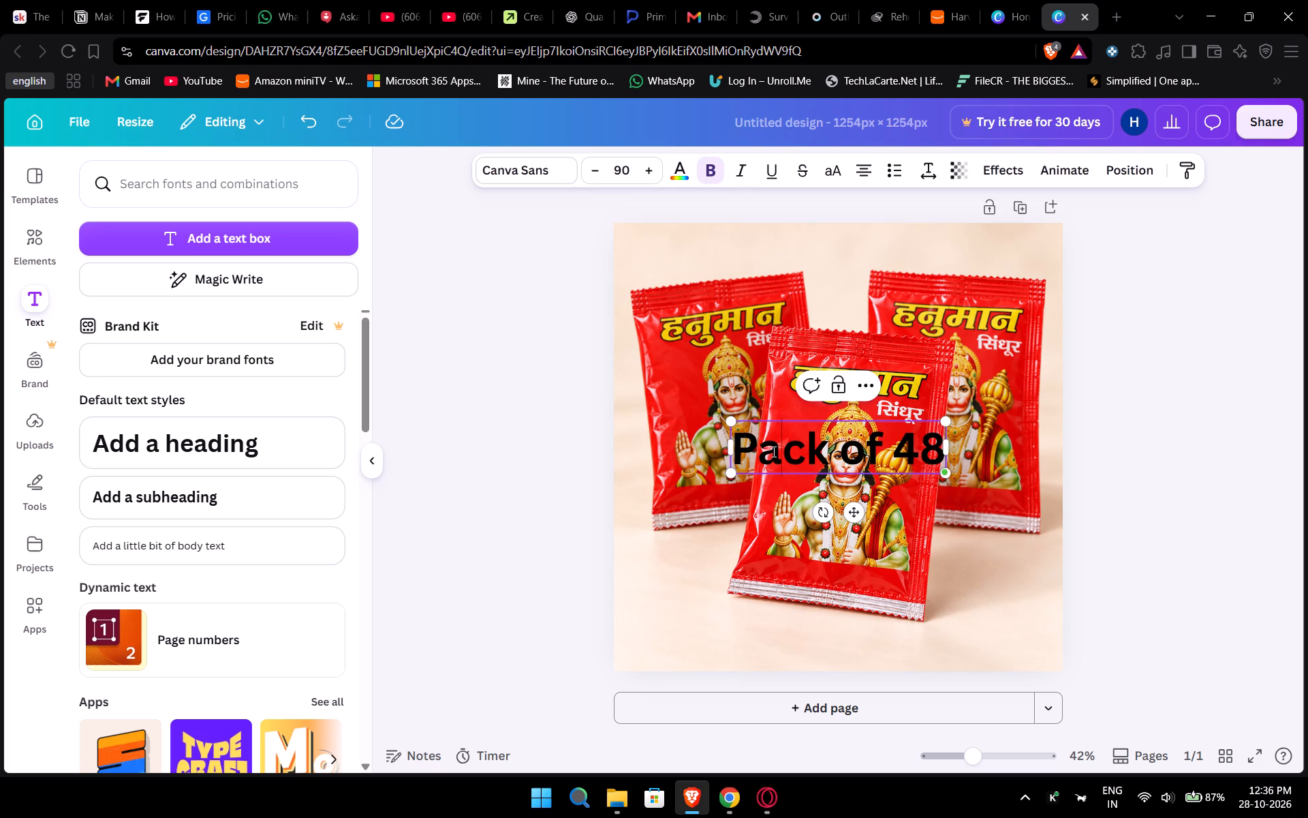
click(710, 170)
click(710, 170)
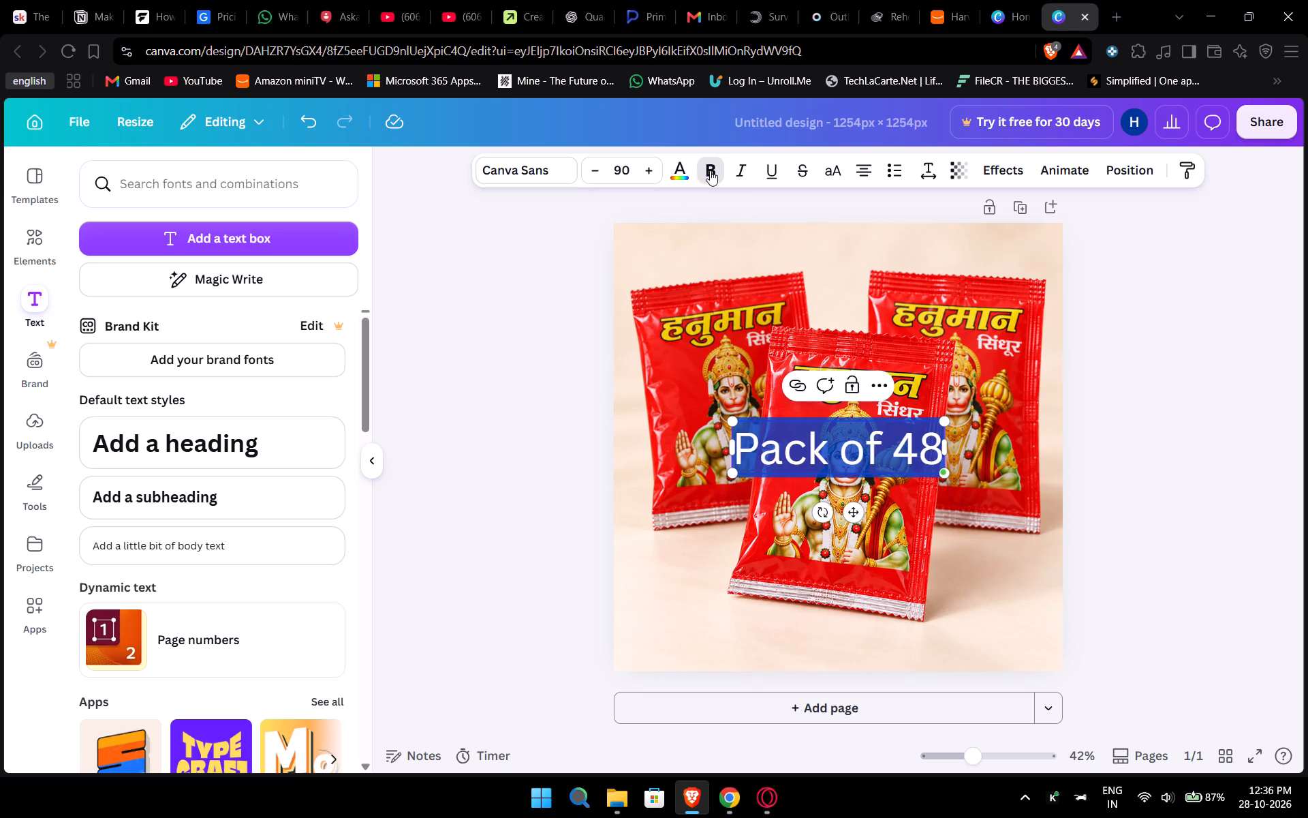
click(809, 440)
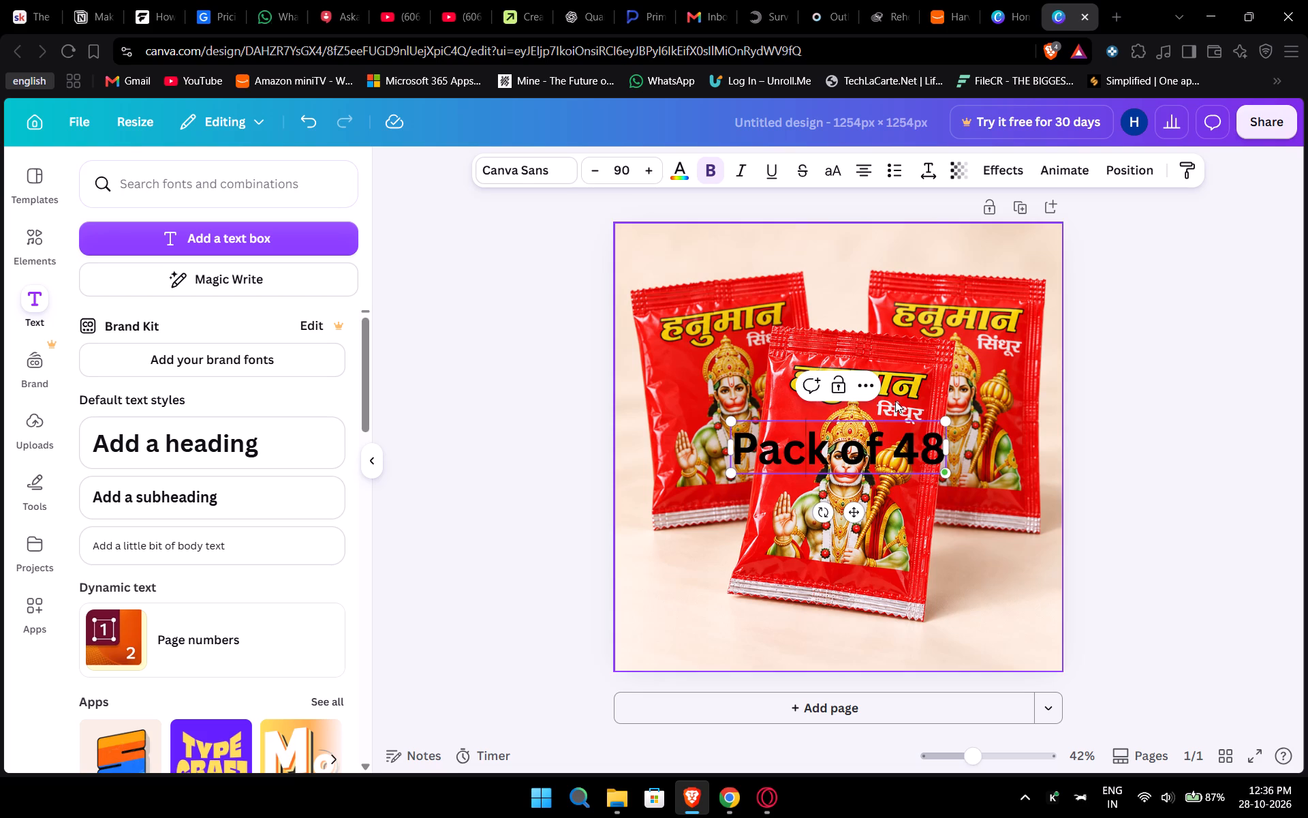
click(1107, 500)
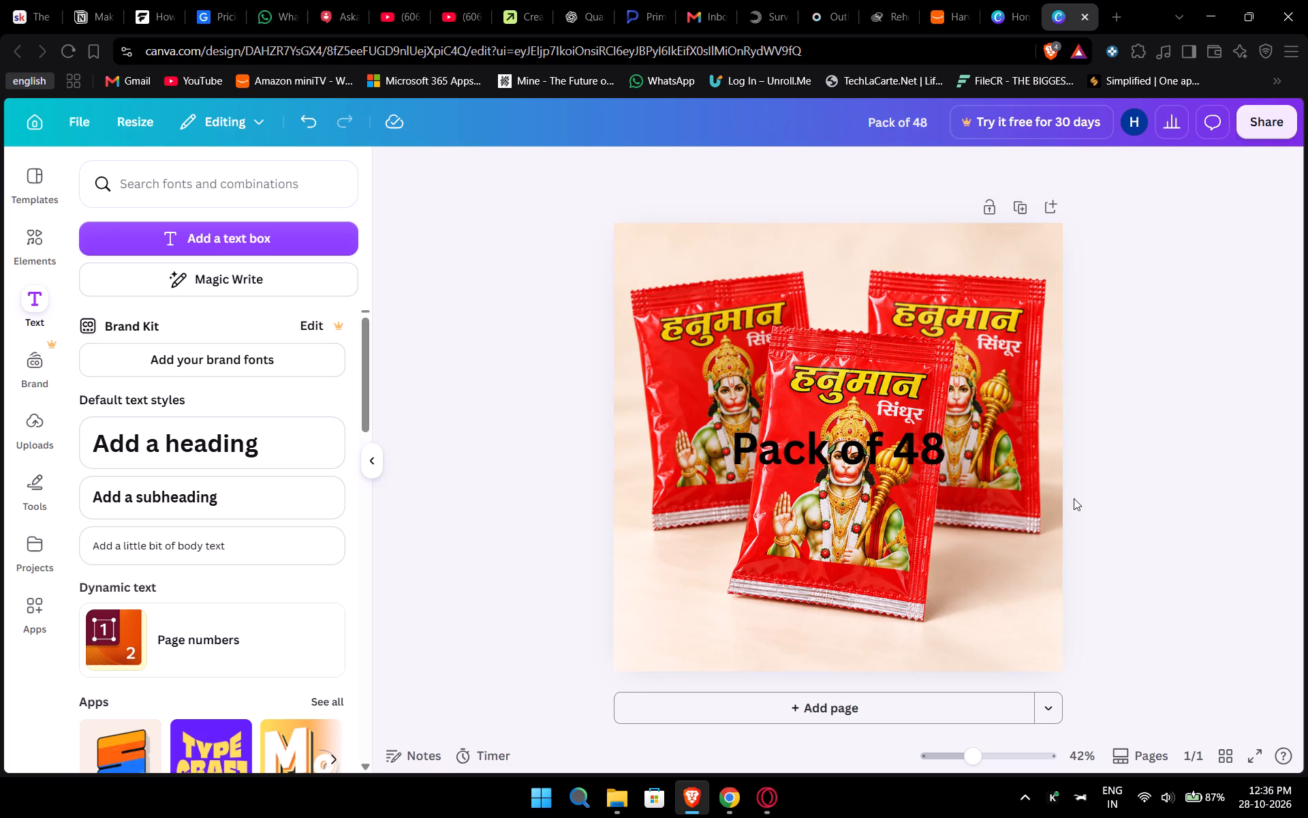
Move the "Pack of 48" heading to the sachet image's lower-left corner and shrink it to font size 55.4.
drag(869, 441, 754, 622)
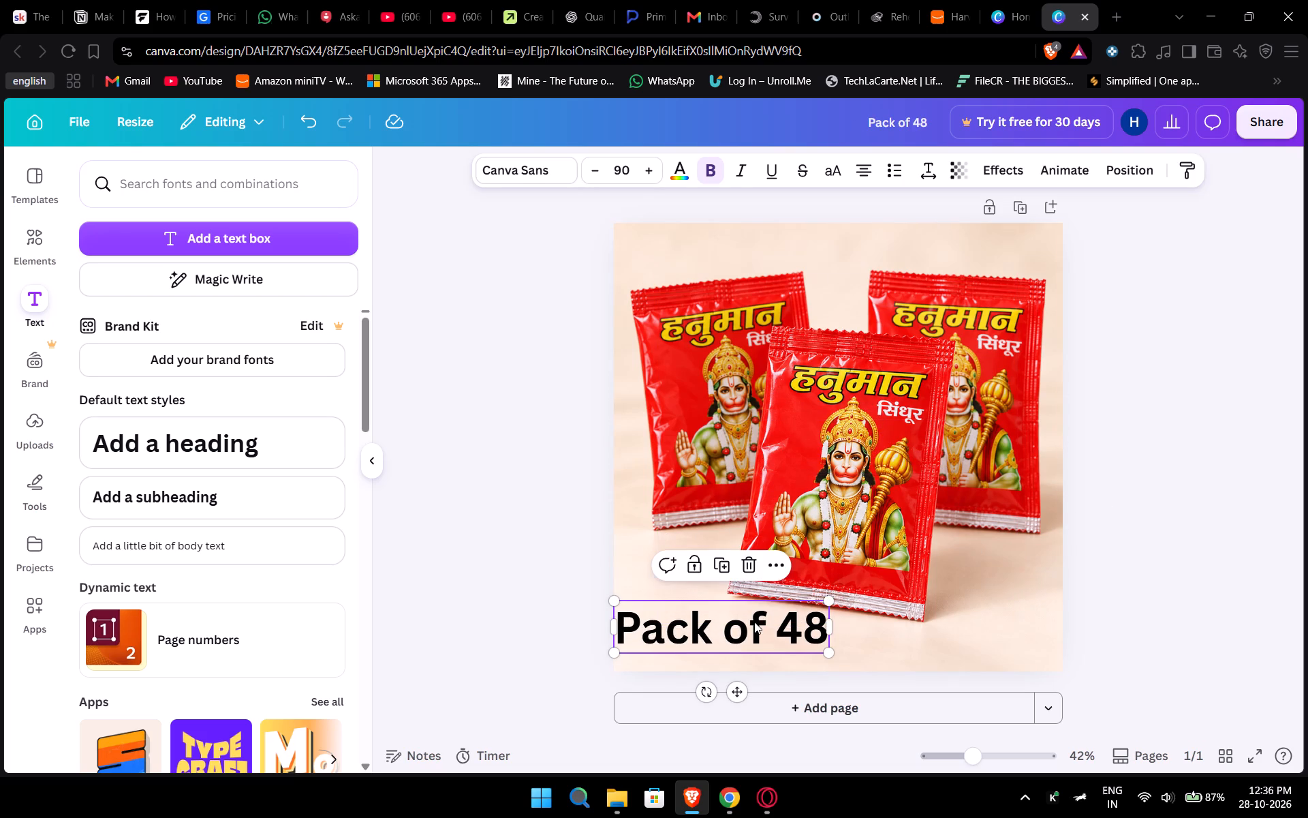
drag(828, 599, 749, 633)
drag(706, 646, 719, 651)
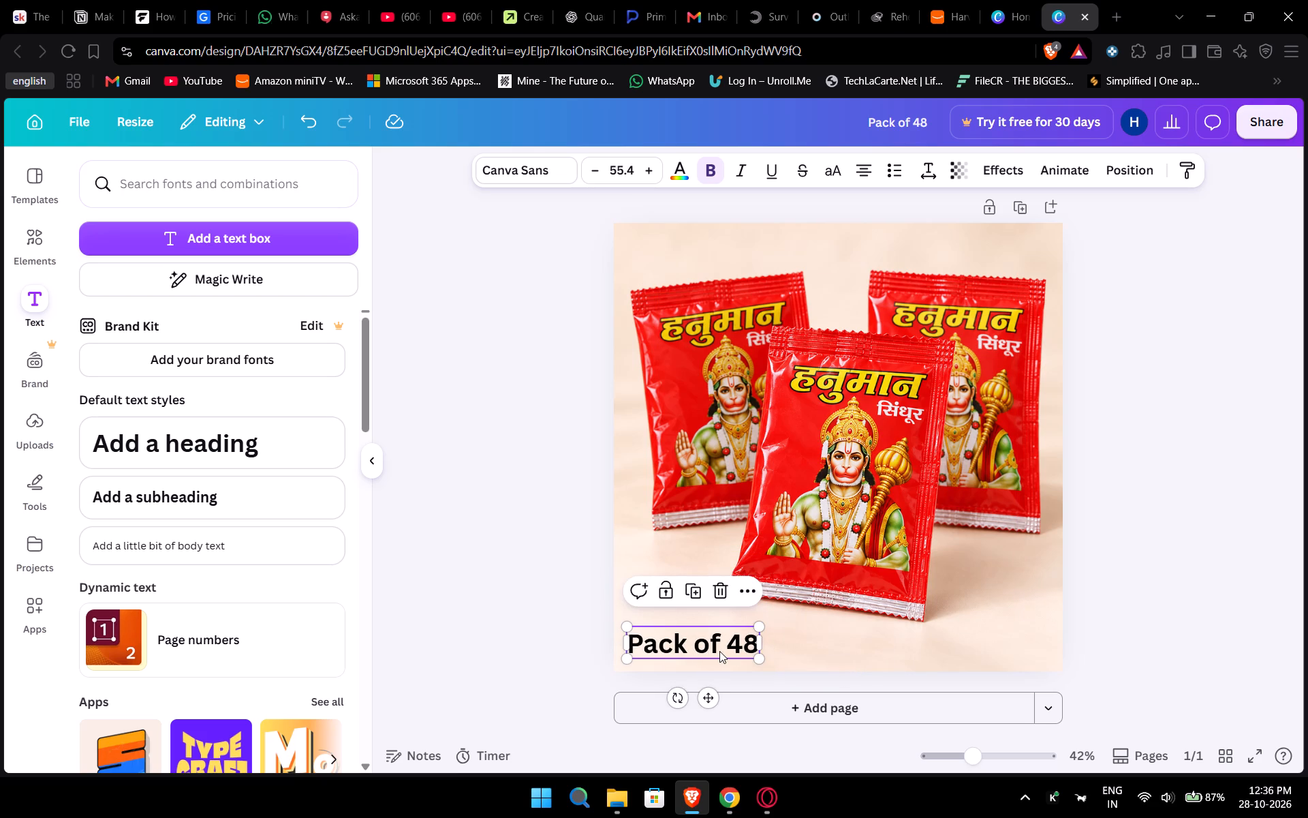
Browse the Display font category for a typeface suited to the "Pack of 48" heading.
click(521, 173)
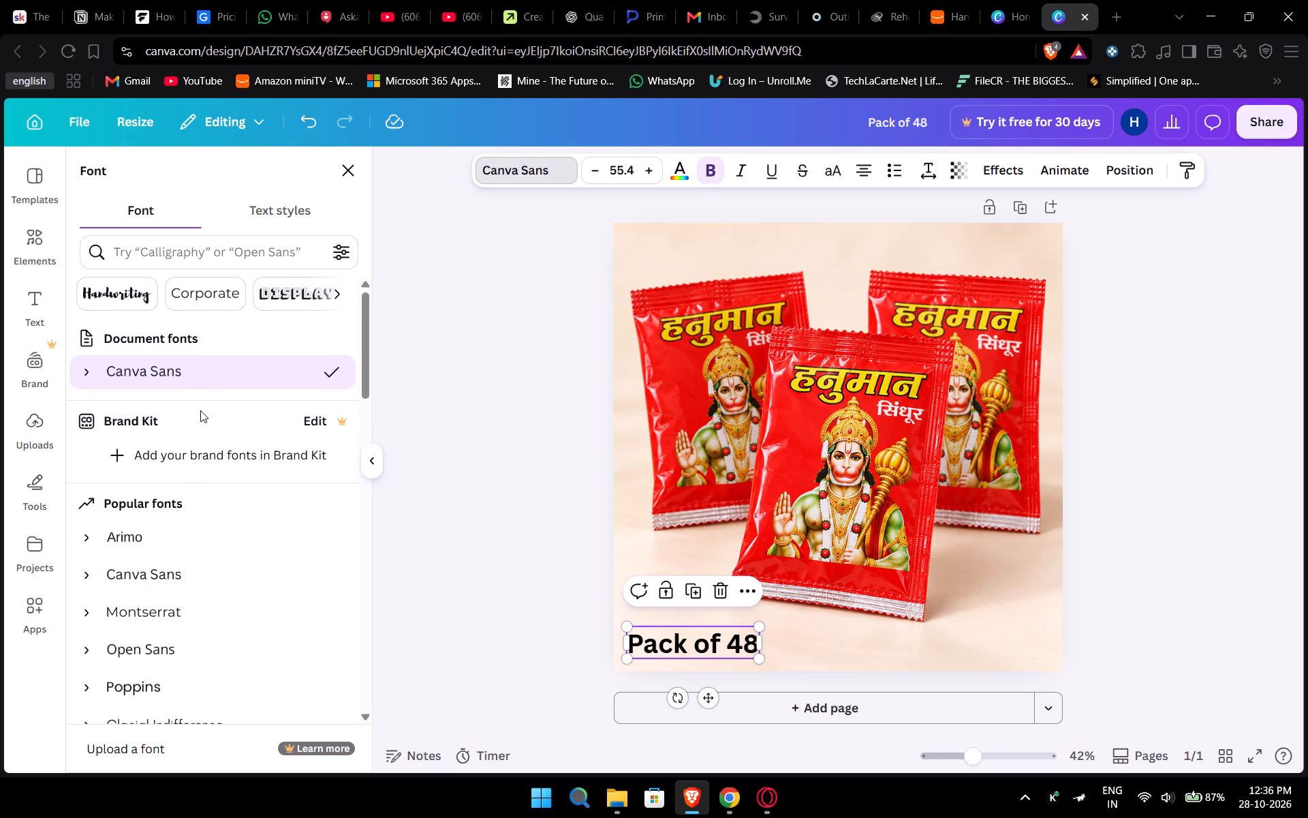
scroll(254, 295, left, 1)
click(226, 294)
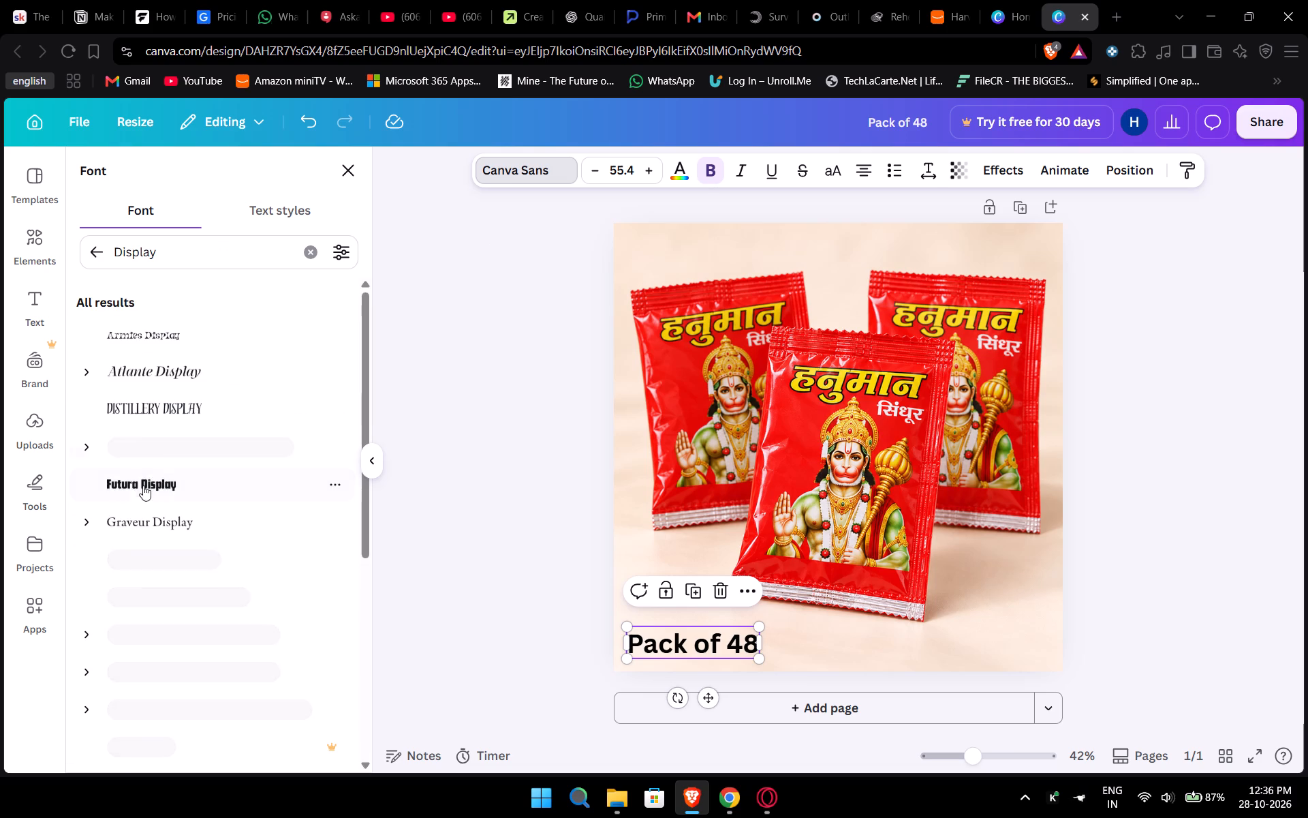
scroll(172, 506, down, 3)
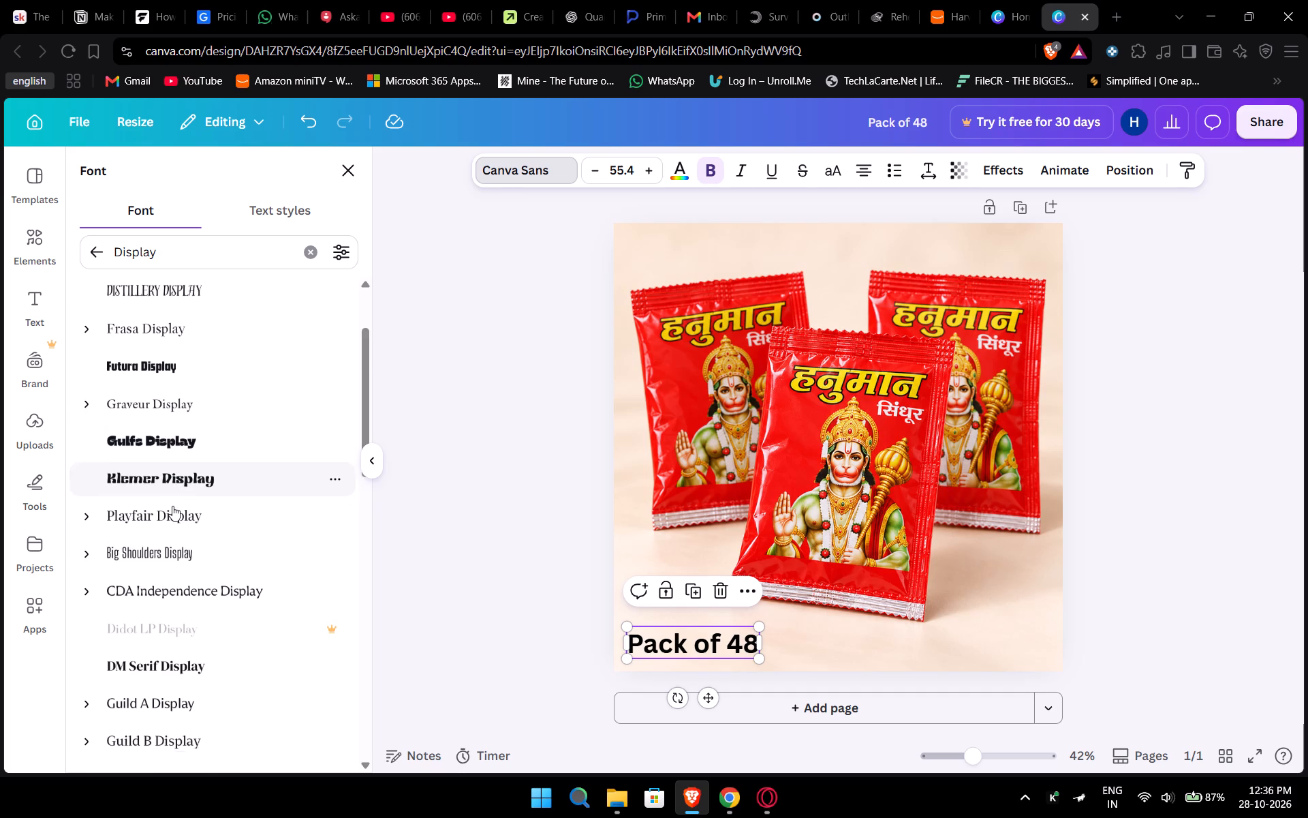
scroll(172, 506, down, 6)
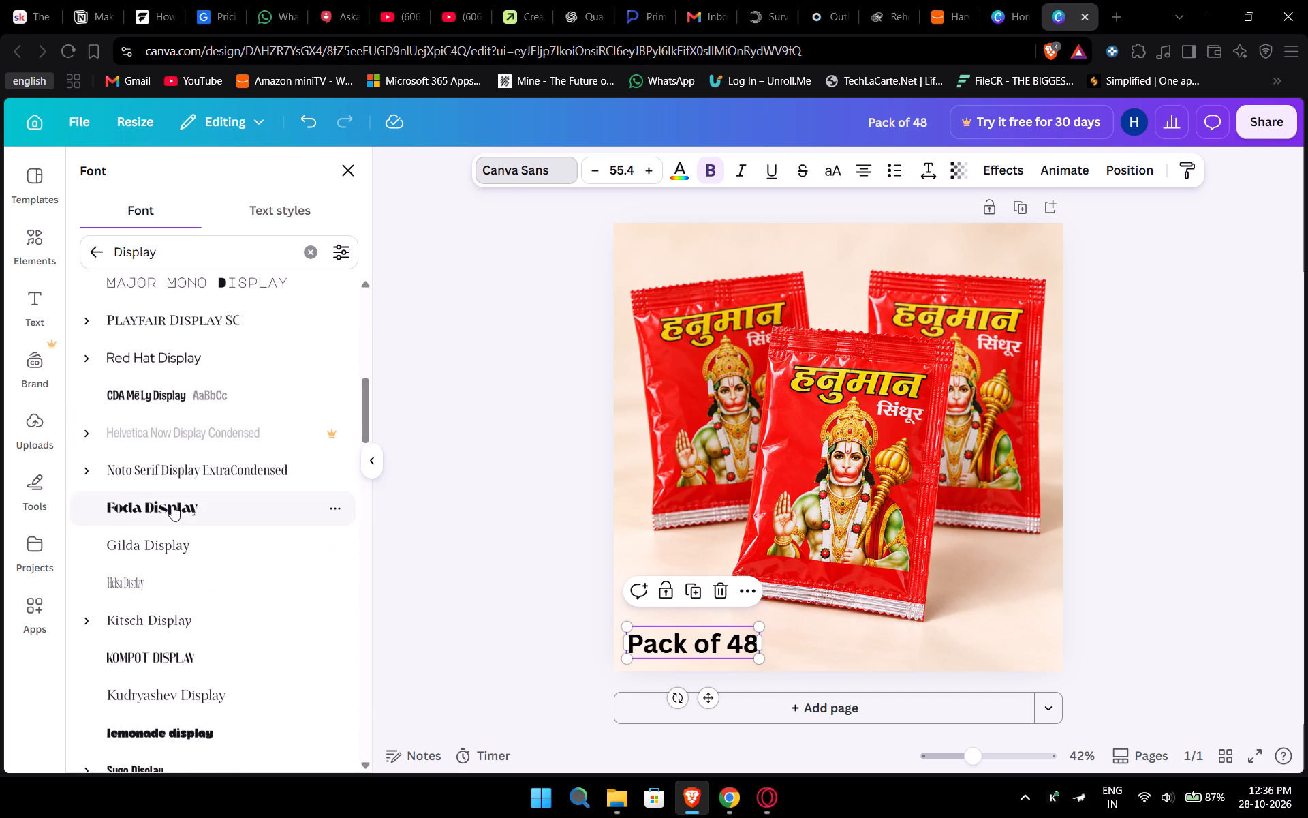
scroll(224, 503, down, 8)
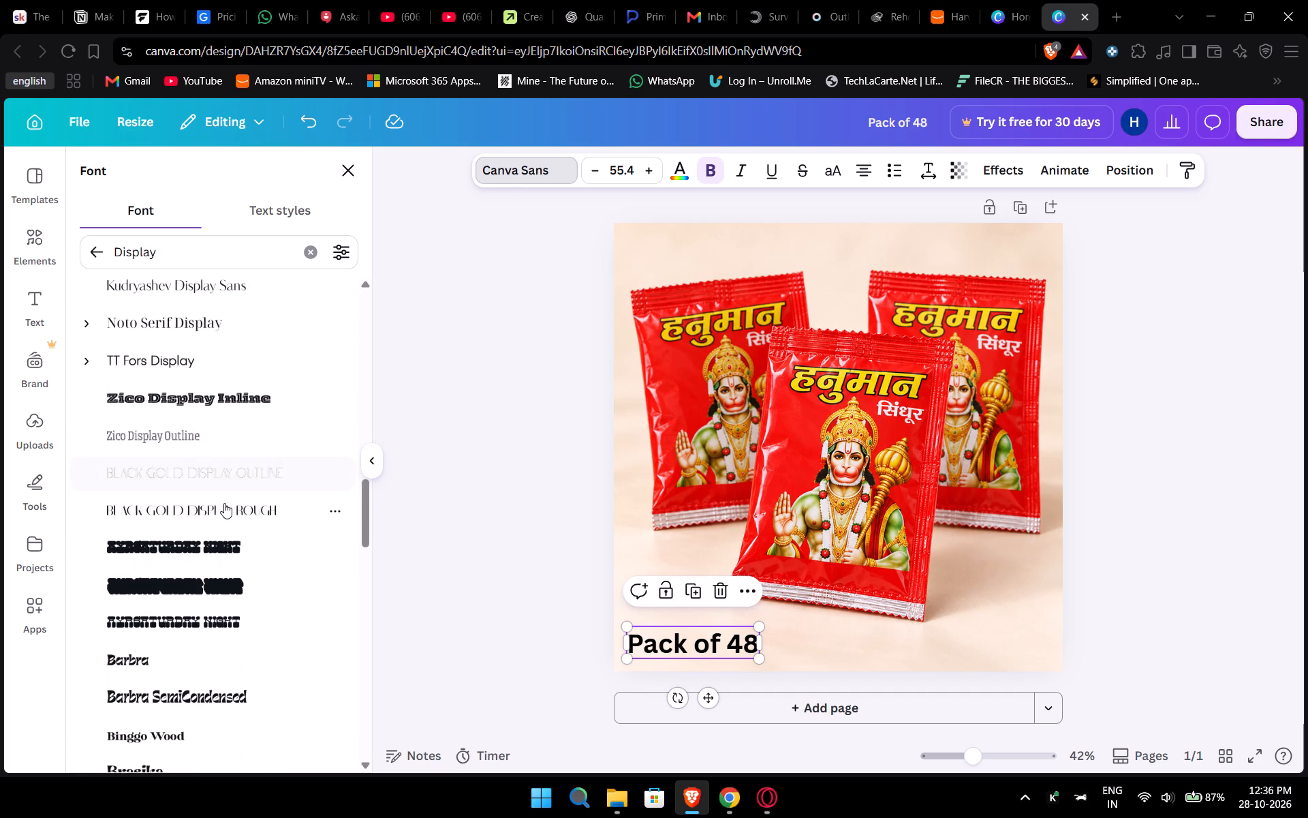
scroll(224, 503, up, 20)
scroll(224, 503, up, 2)
click(90, 243)
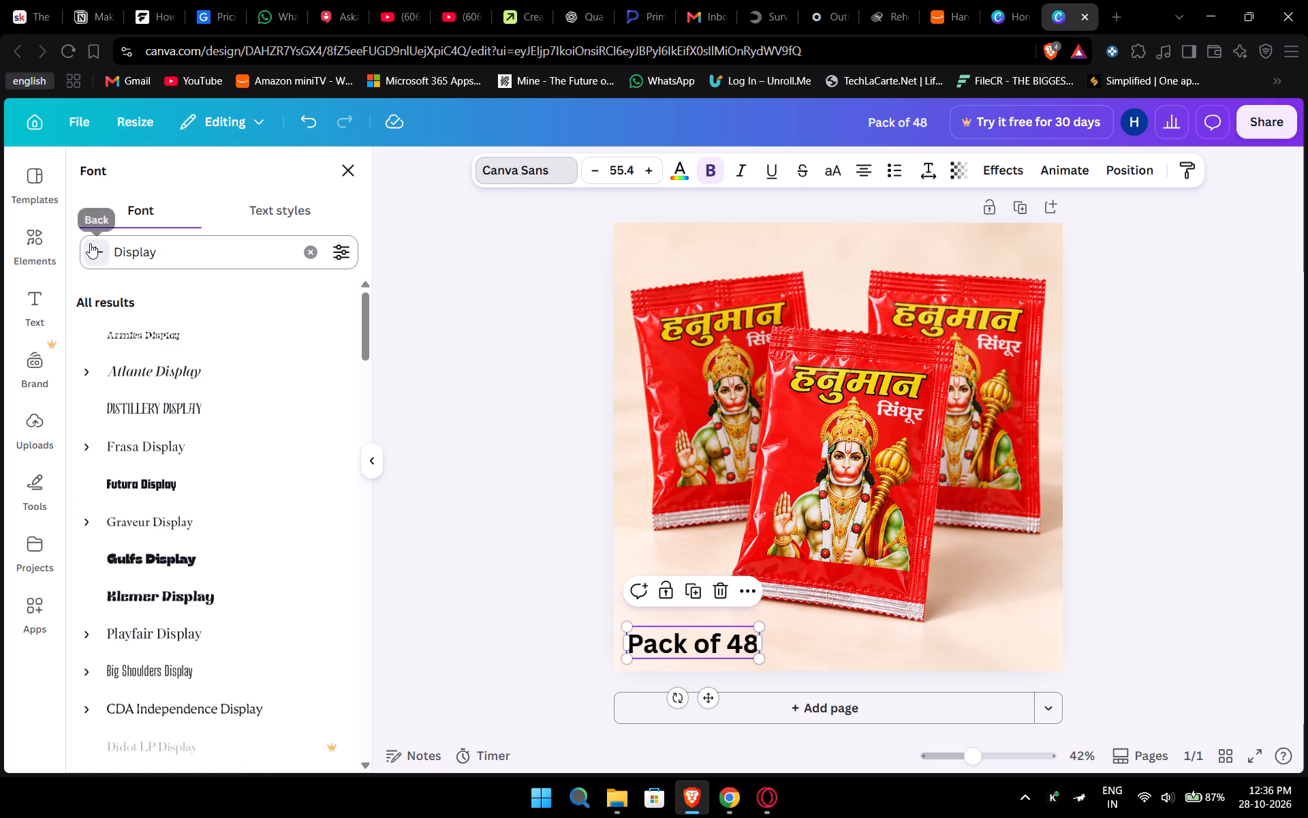
scroll(268, 282, left, 1)
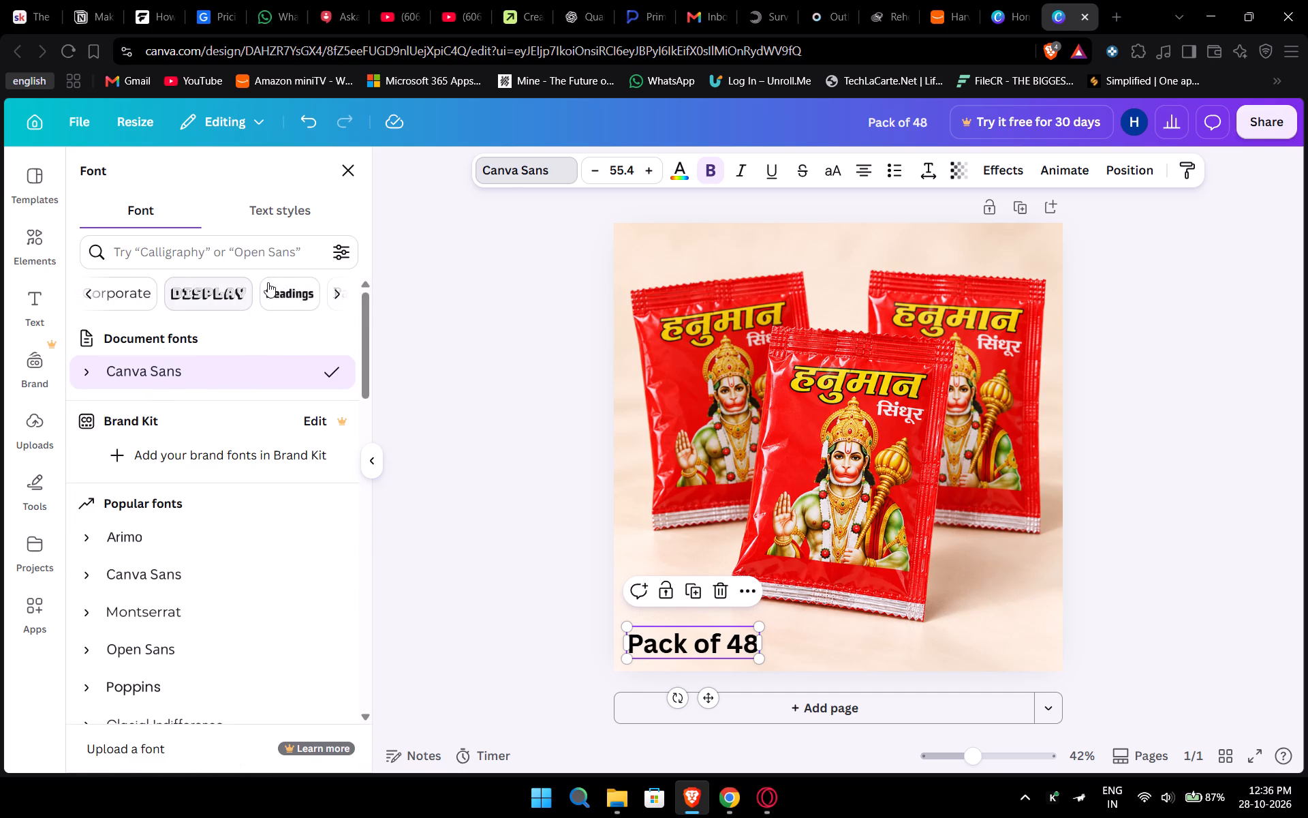
click(191, 292)
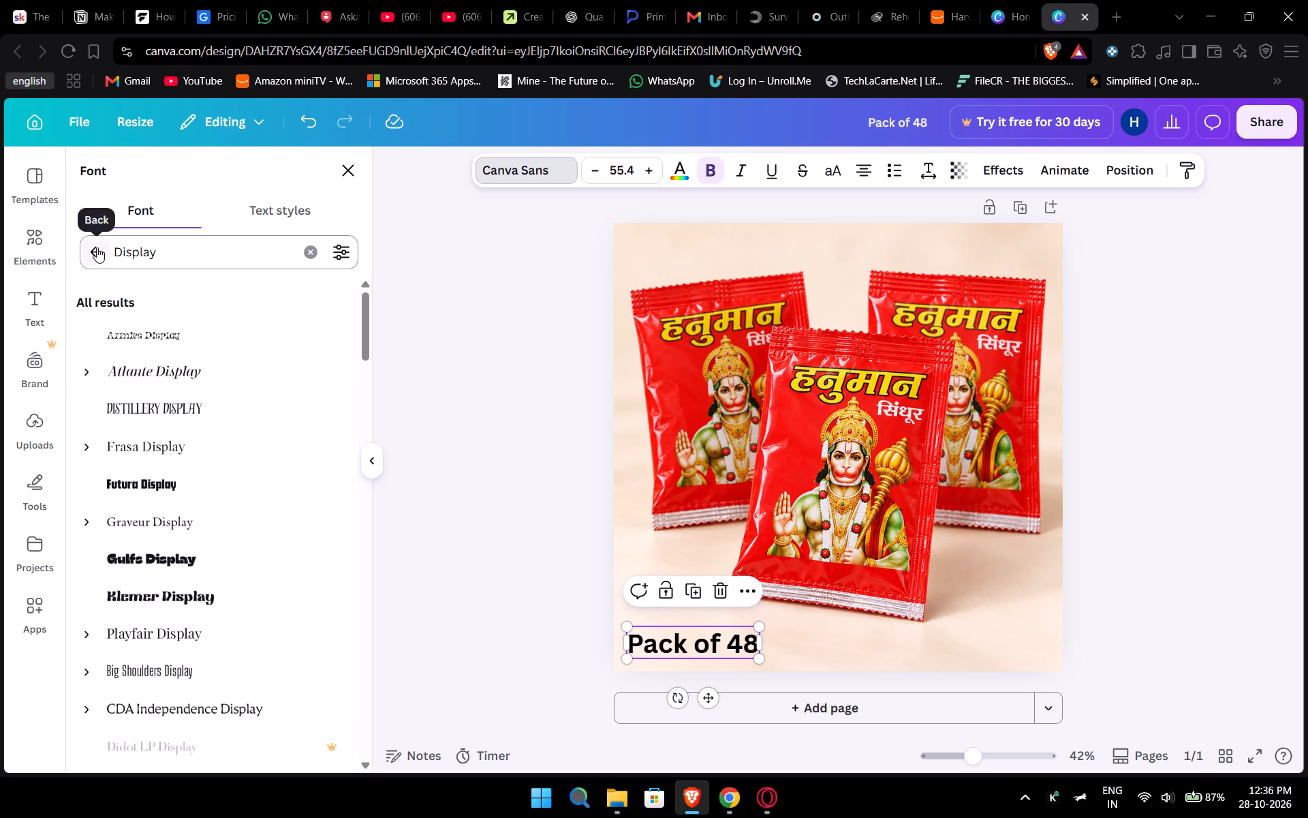
click(97, 247)
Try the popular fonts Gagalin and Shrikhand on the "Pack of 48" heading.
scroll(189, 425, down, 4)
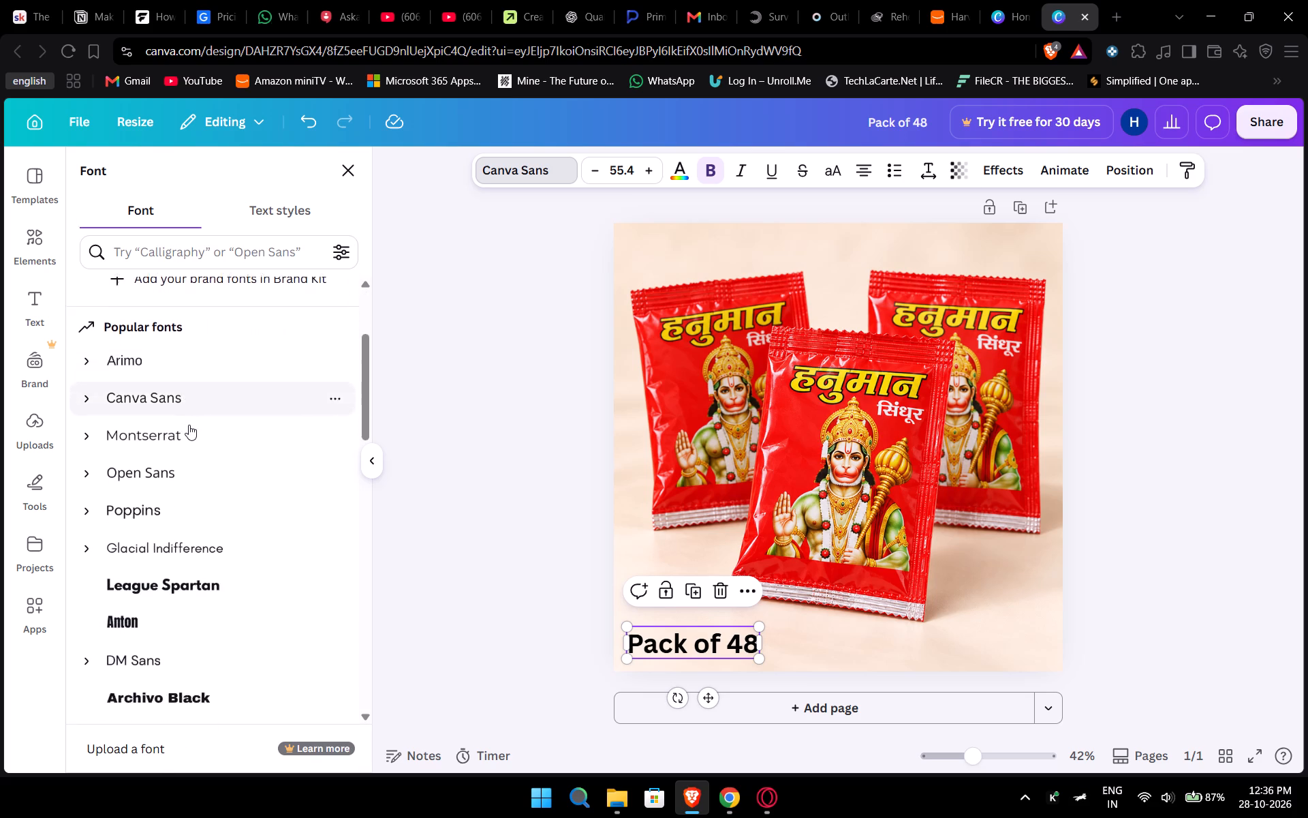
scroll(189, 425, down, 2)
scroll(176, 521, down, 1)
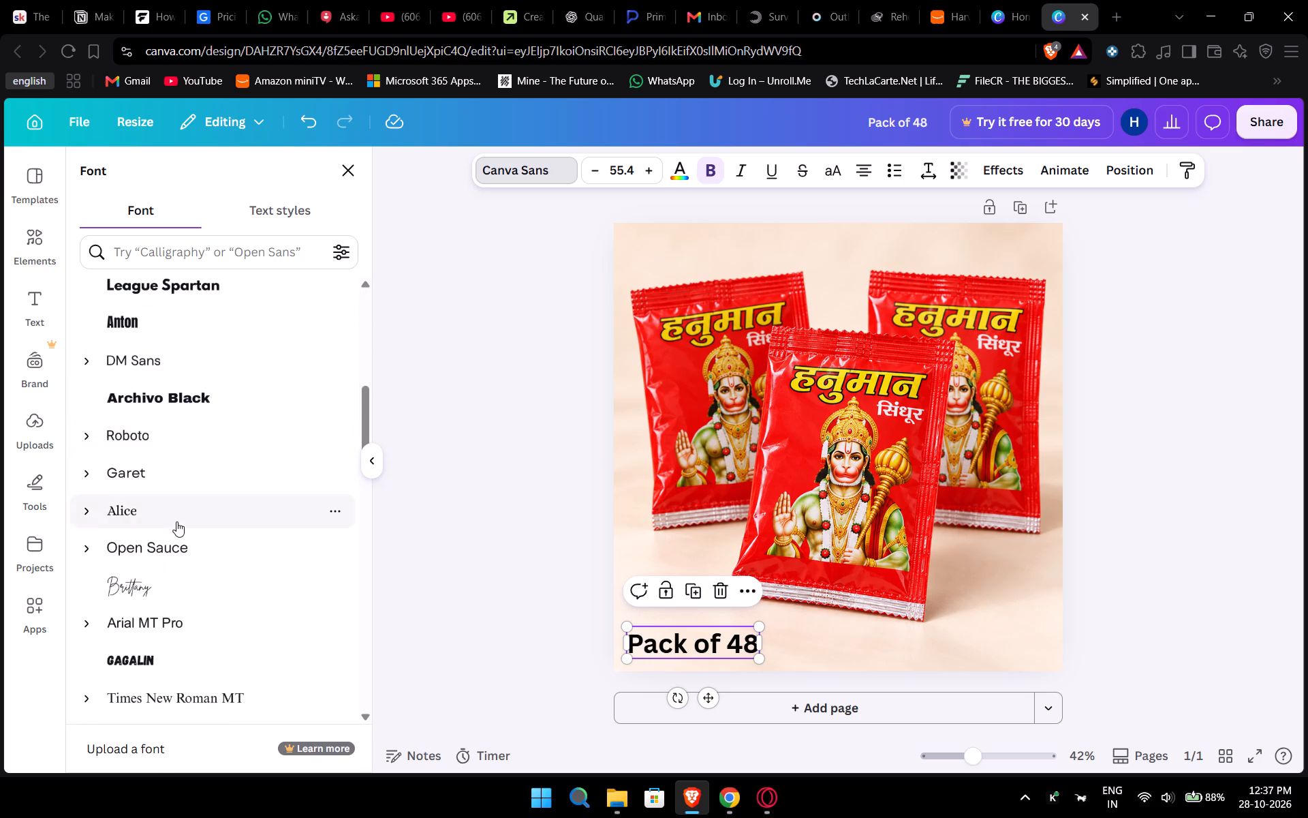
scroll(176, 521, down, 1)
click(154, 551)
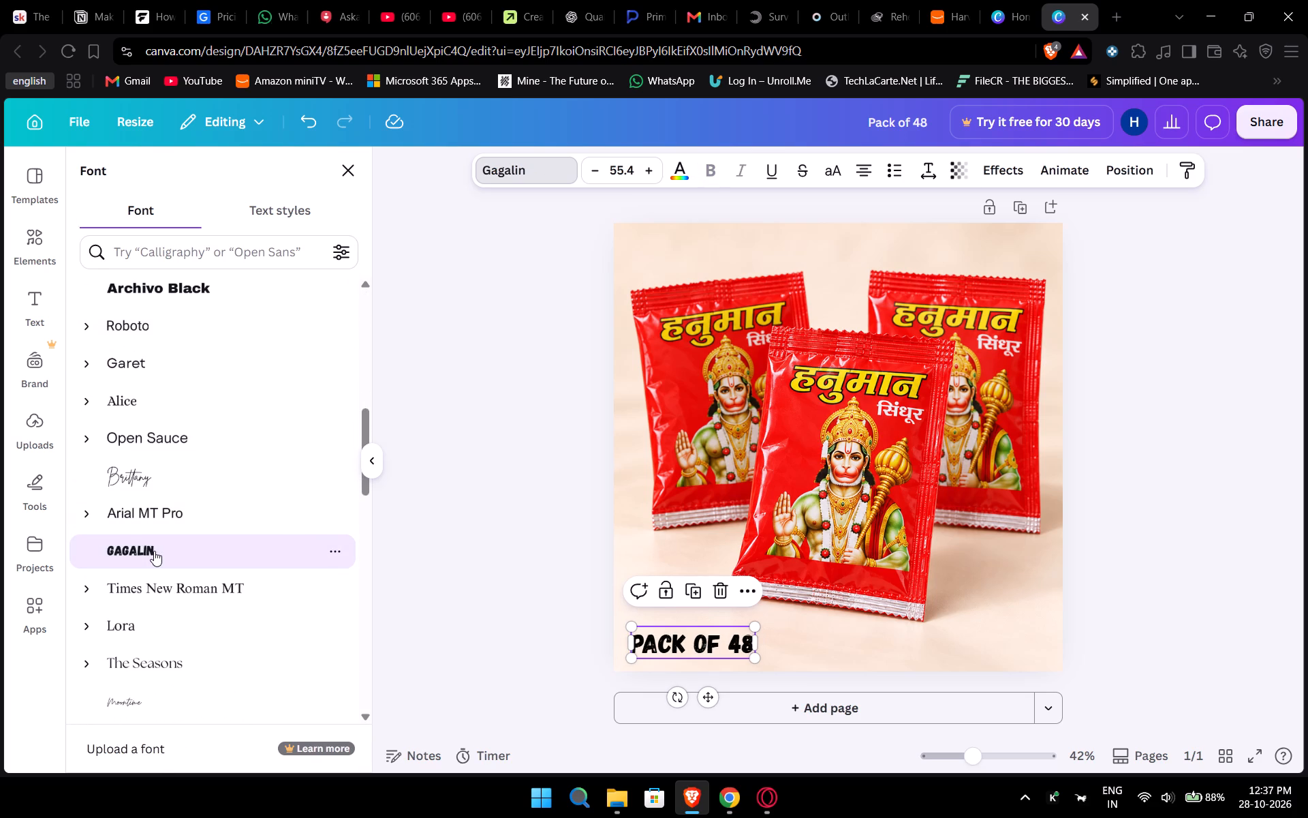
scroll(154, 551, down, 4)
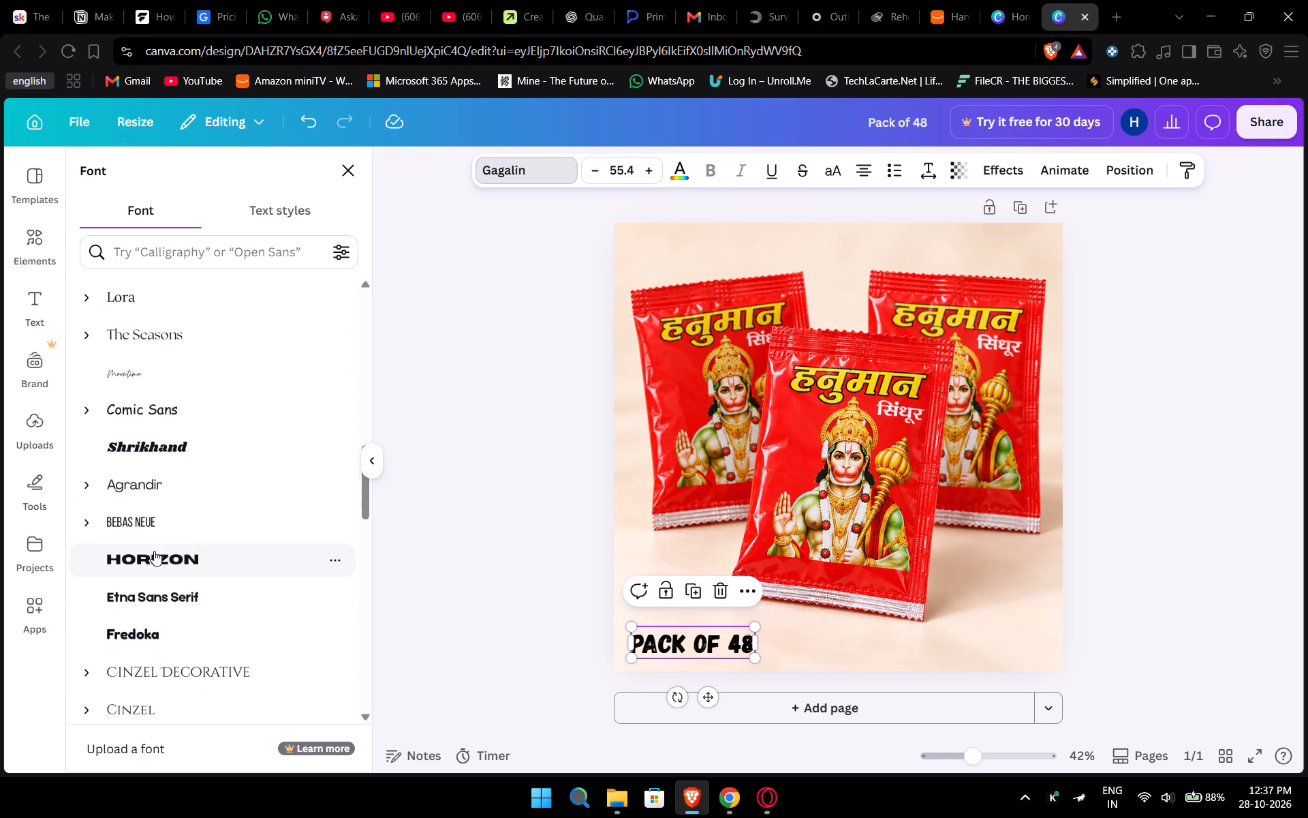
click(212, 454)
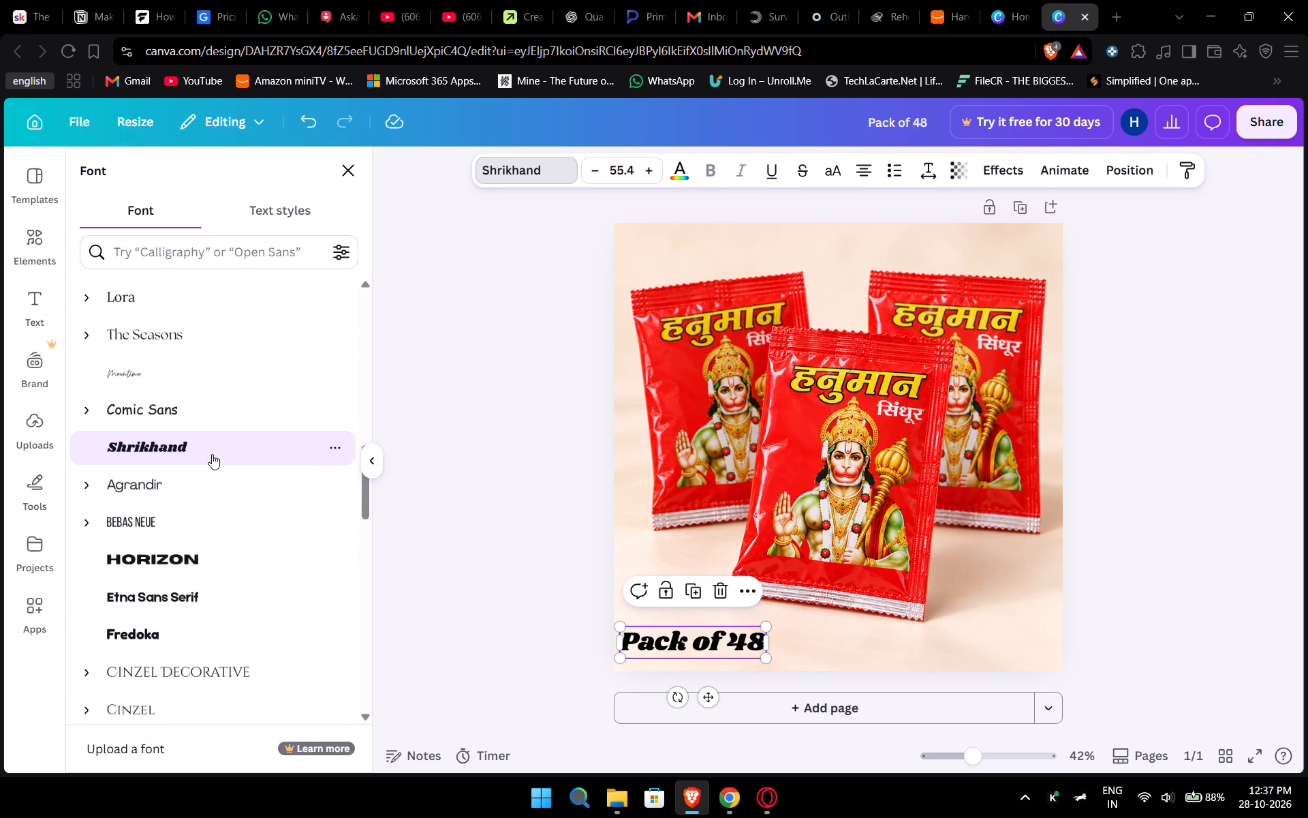
Set the "Pack of 48" heading's font to Fredoka.
scroll(204, 524, down, 1)
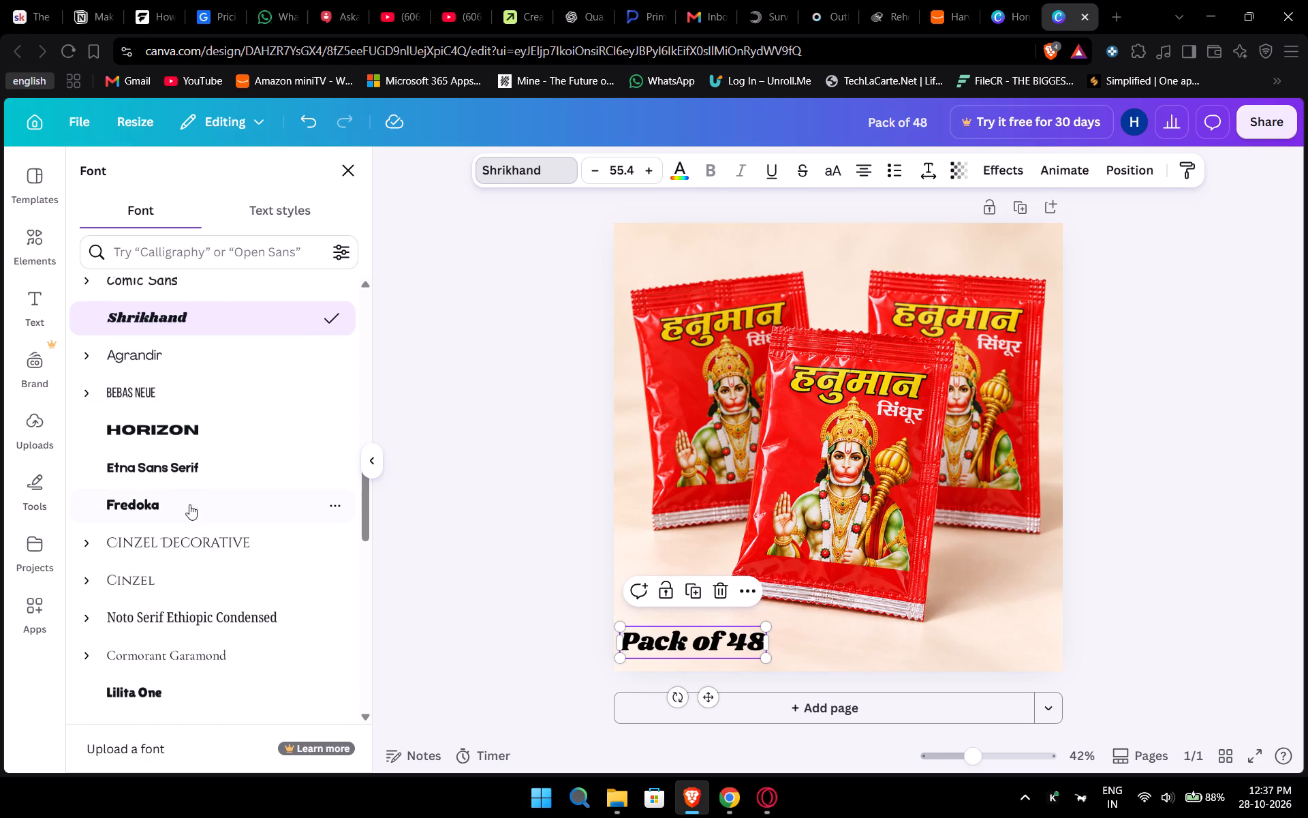
click(185, 500)
Look through more of the popular fonts for alternatives for the "Pack of 48" heading.
scroll(185, 500, down, 2)
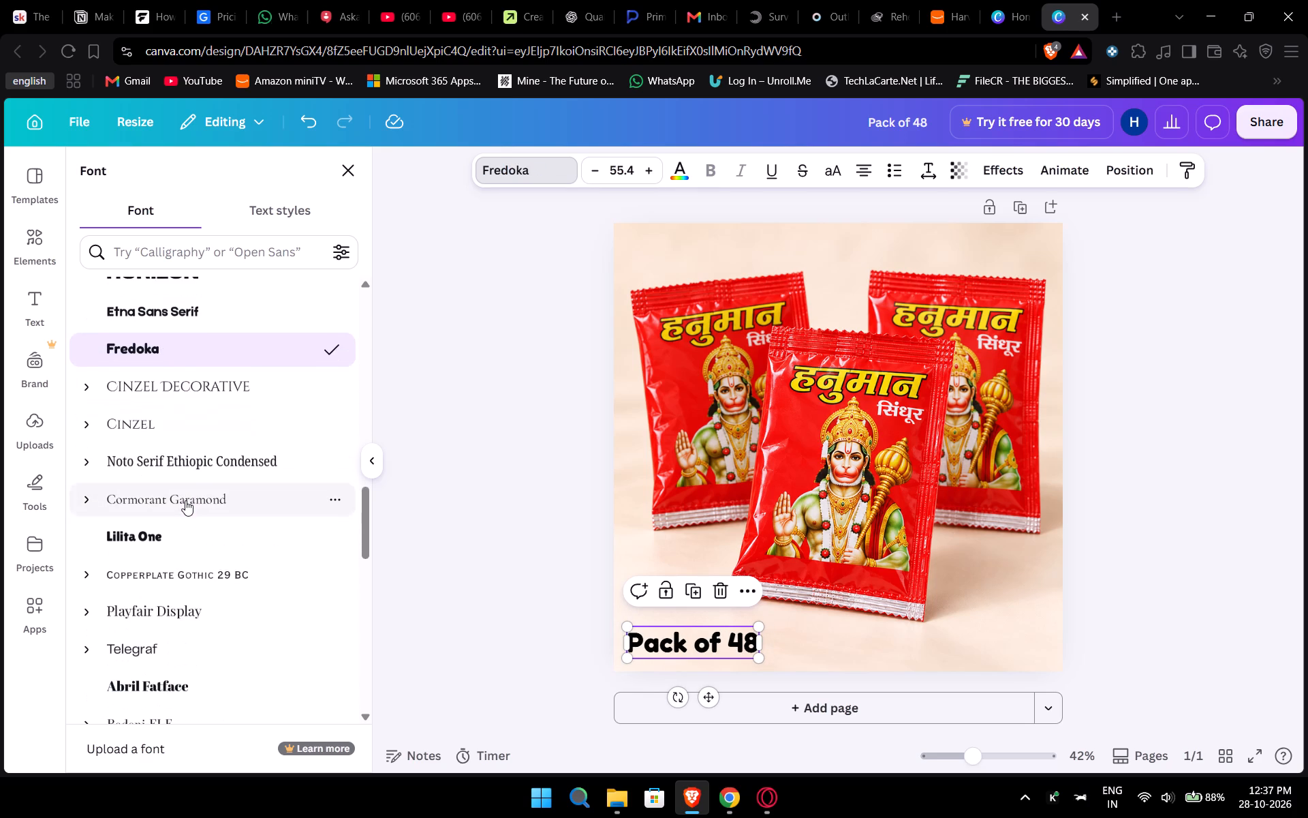
scroll(185, 500, down, 2)
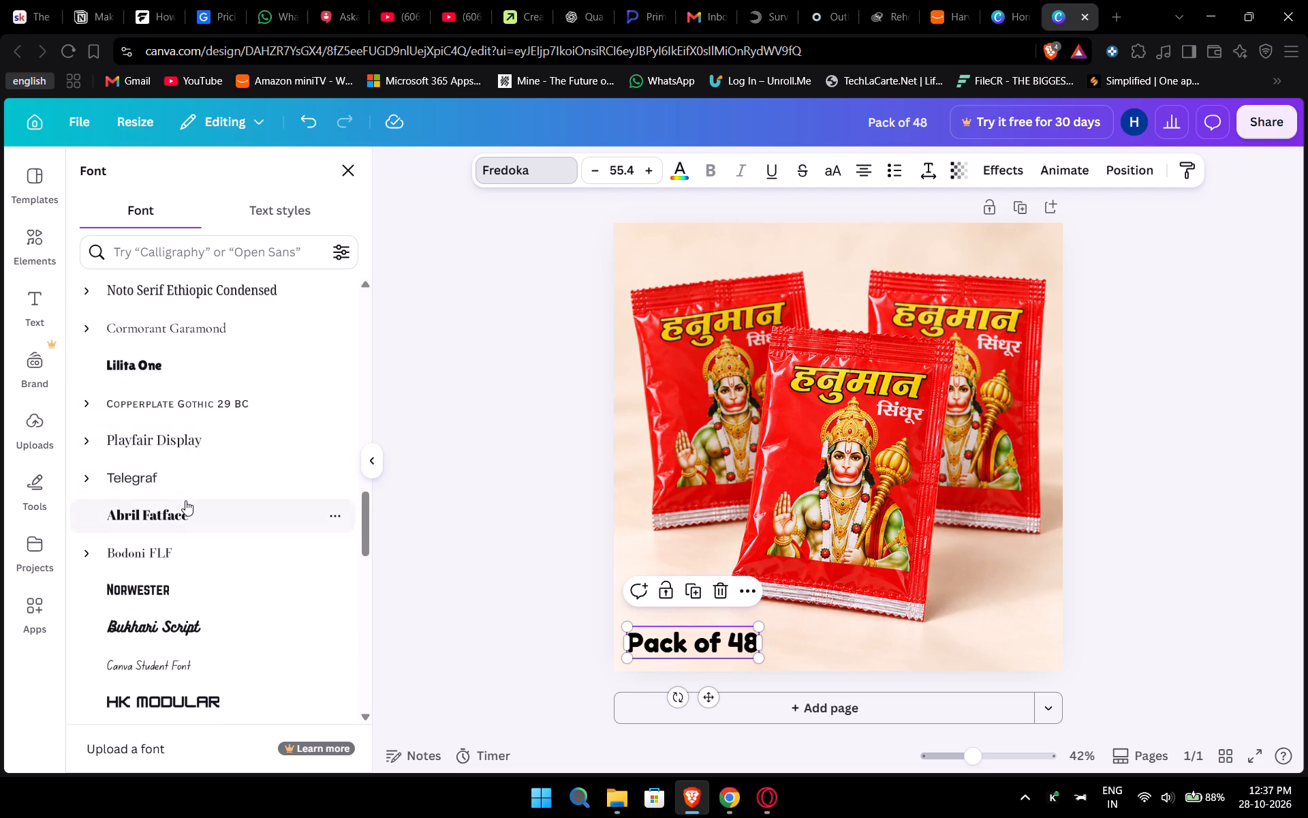
scroll(185, 500, down, 5)
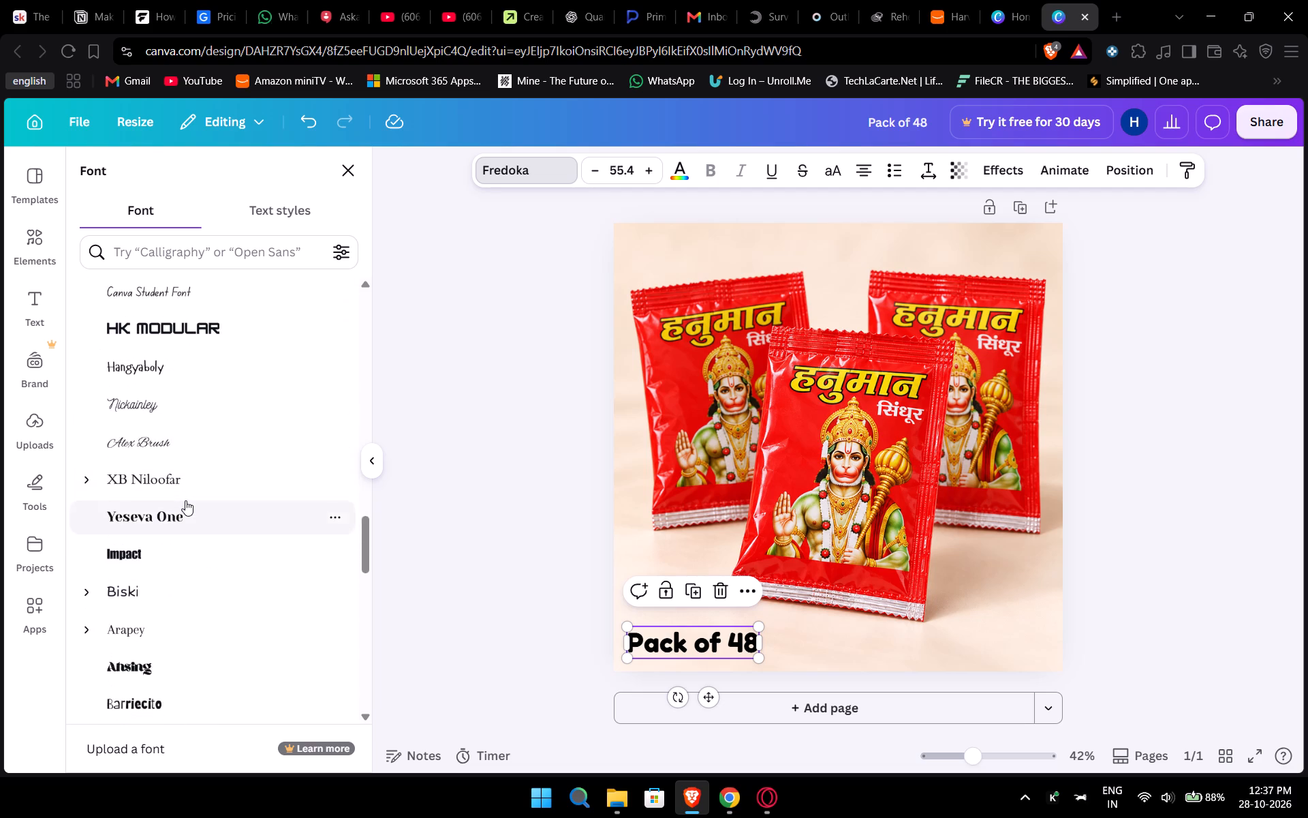
scroll(185, 500, down, 4)
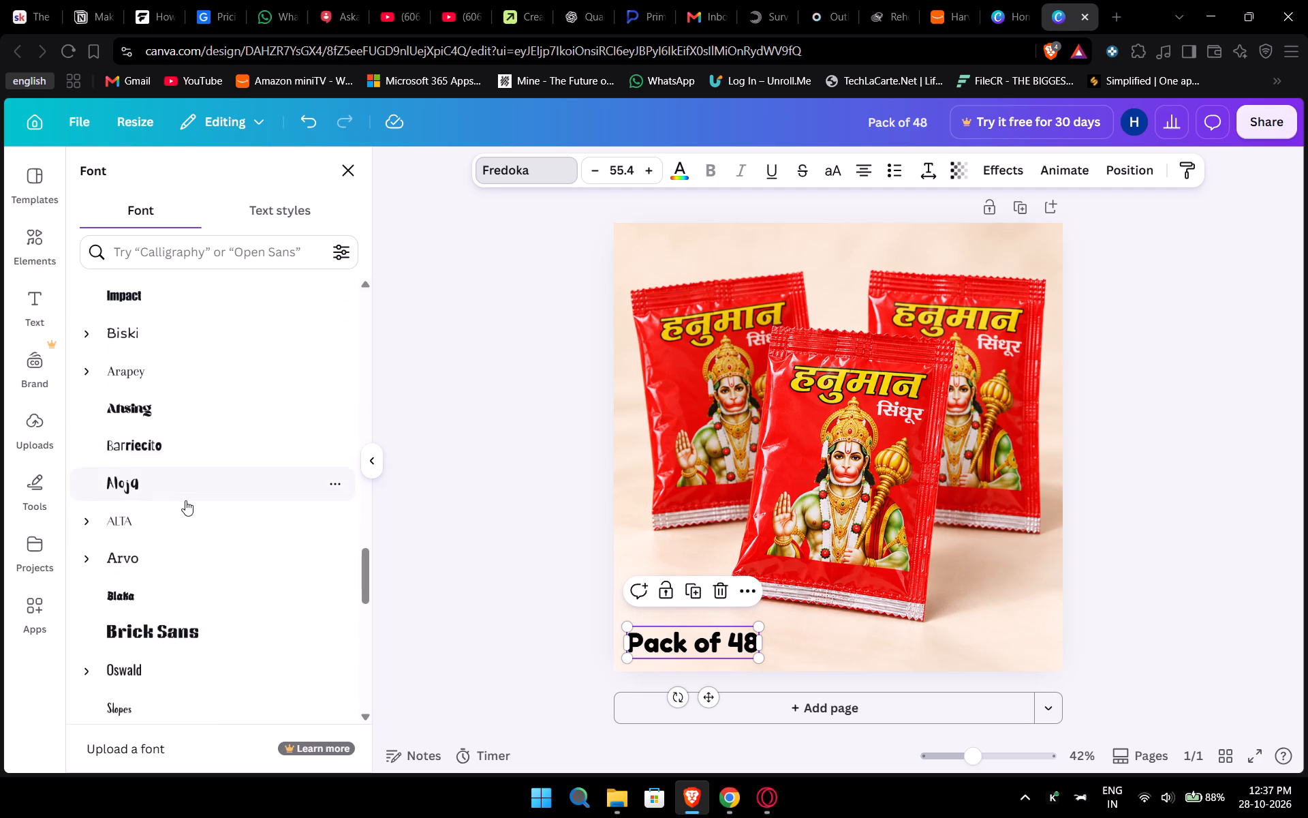
scroll(185, 500, down, 3)
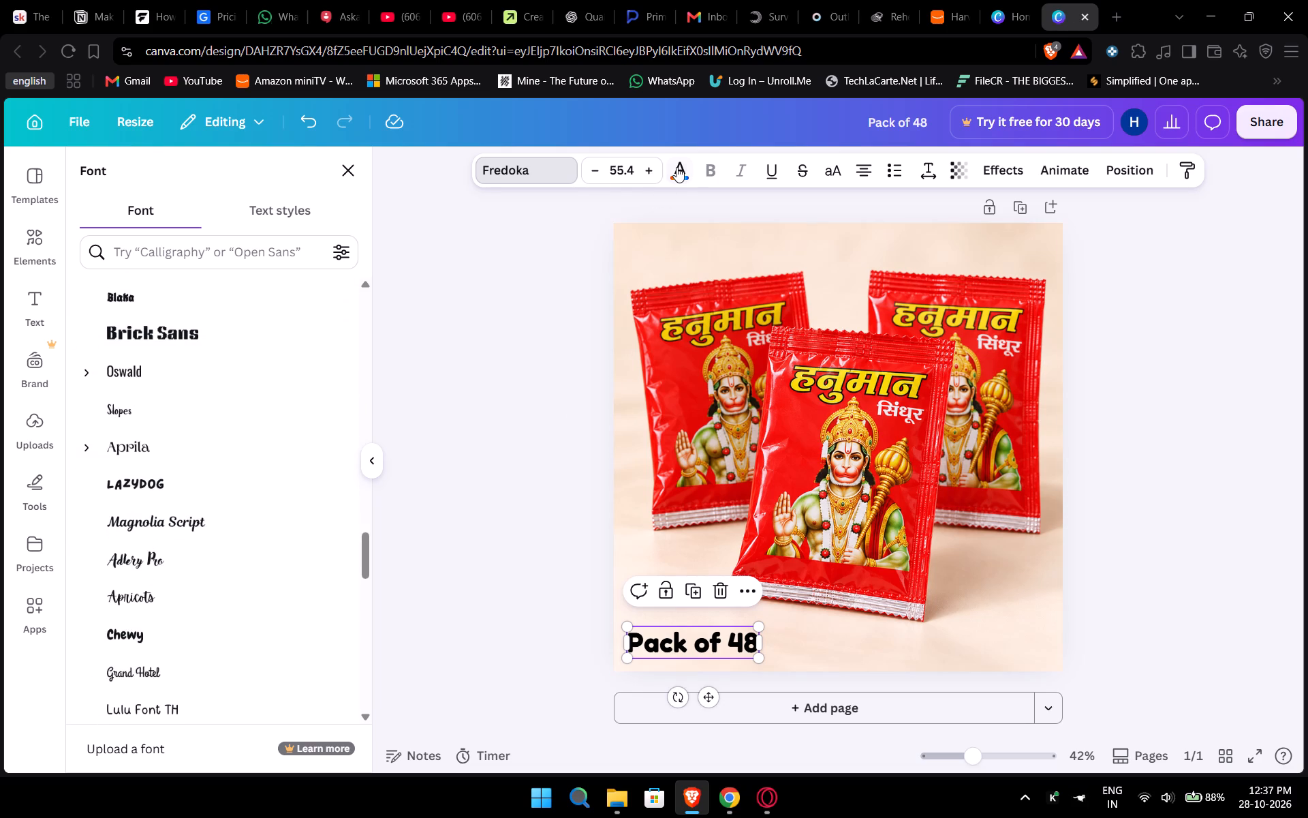
Colour the "Pack of 48" heading red by sampling the back-left sachet in the image, and close the colour options.
click(676, 167)
click(126, 300)
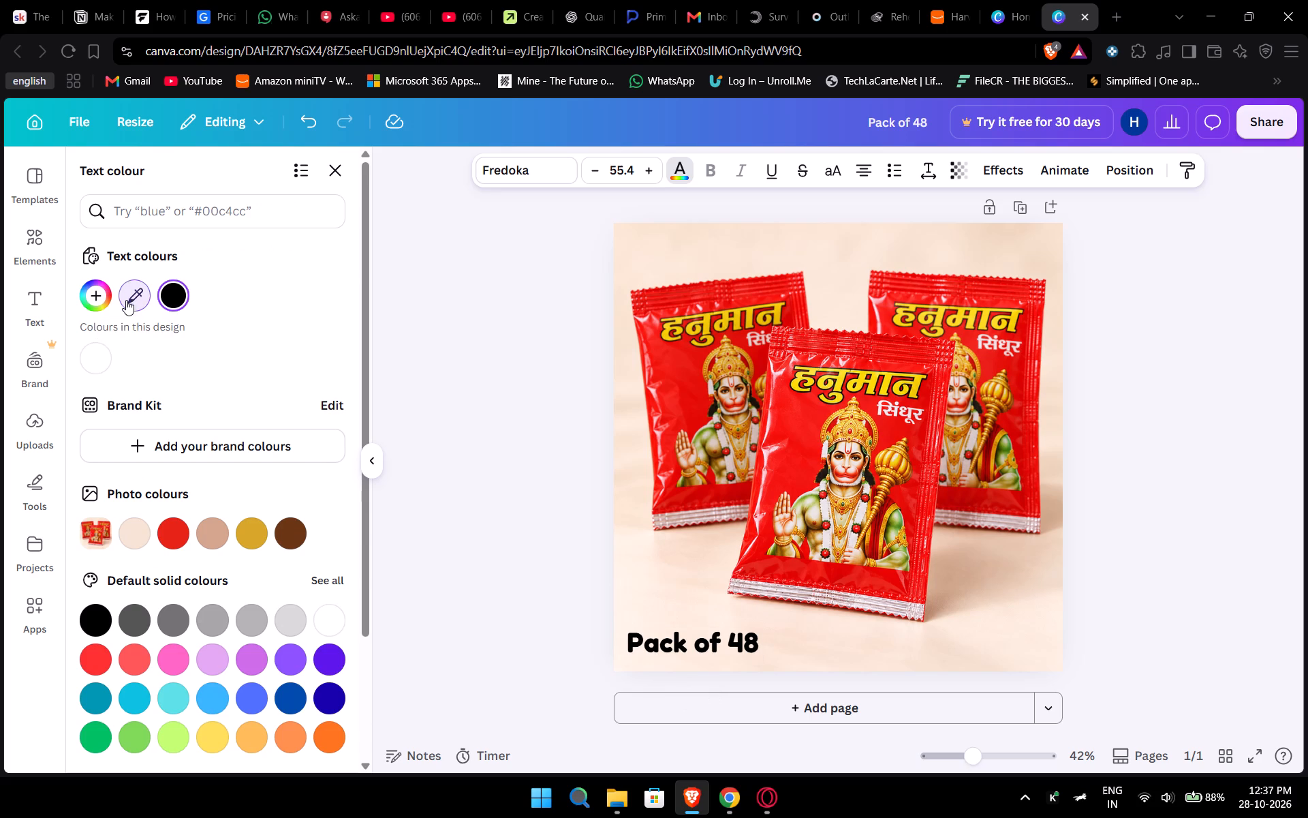
click(685, 374)
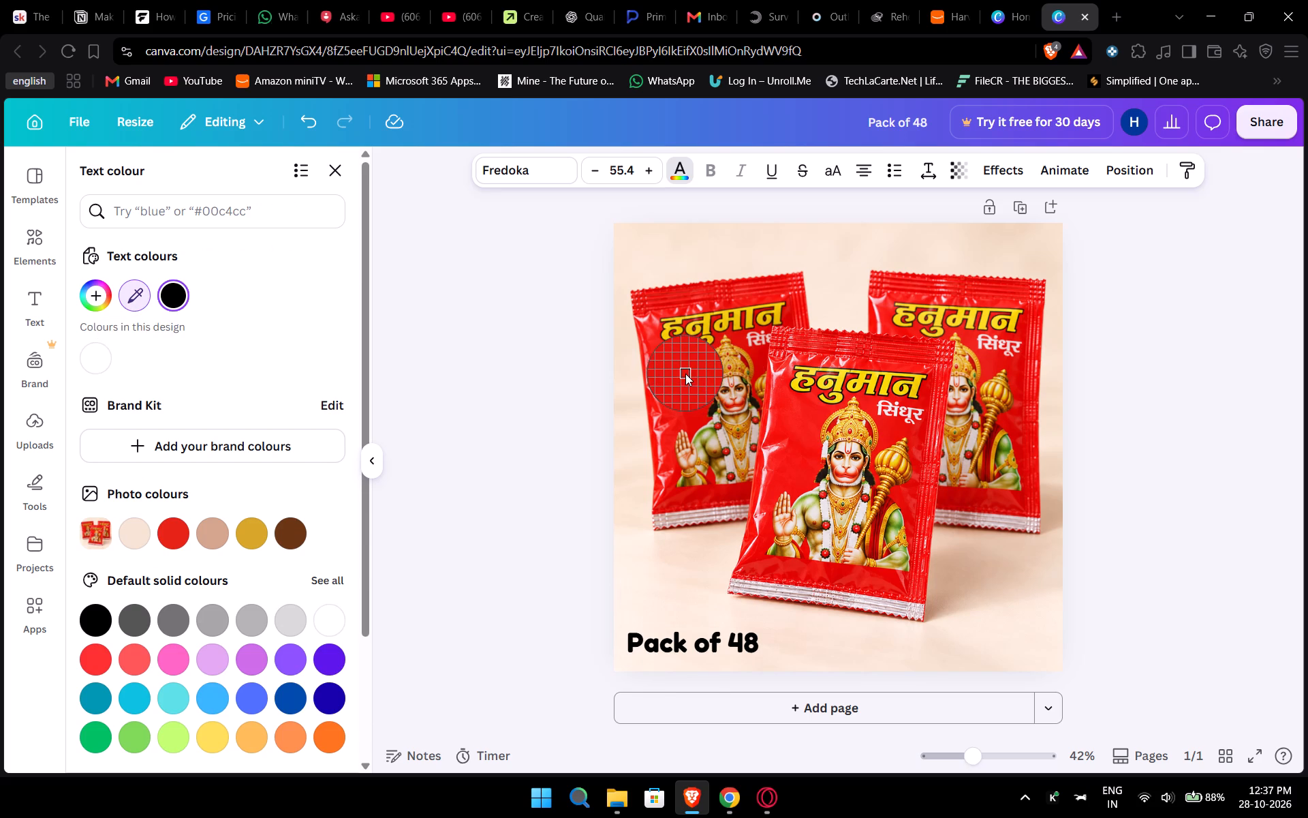
click(420, 424)
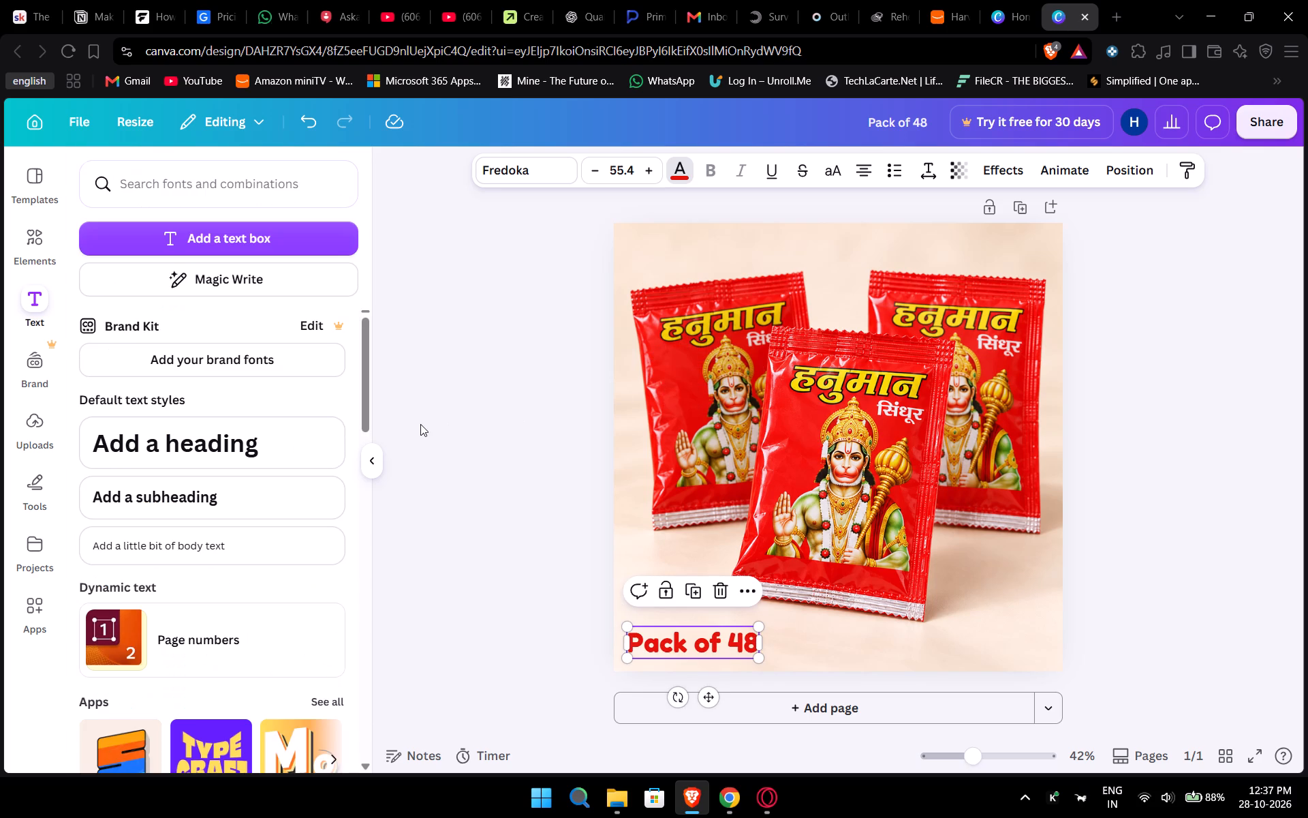
Change the "Pack of 48" heading's text colour to the default solid black and deselect the heading.
click(420, 424)
click(703, 648)
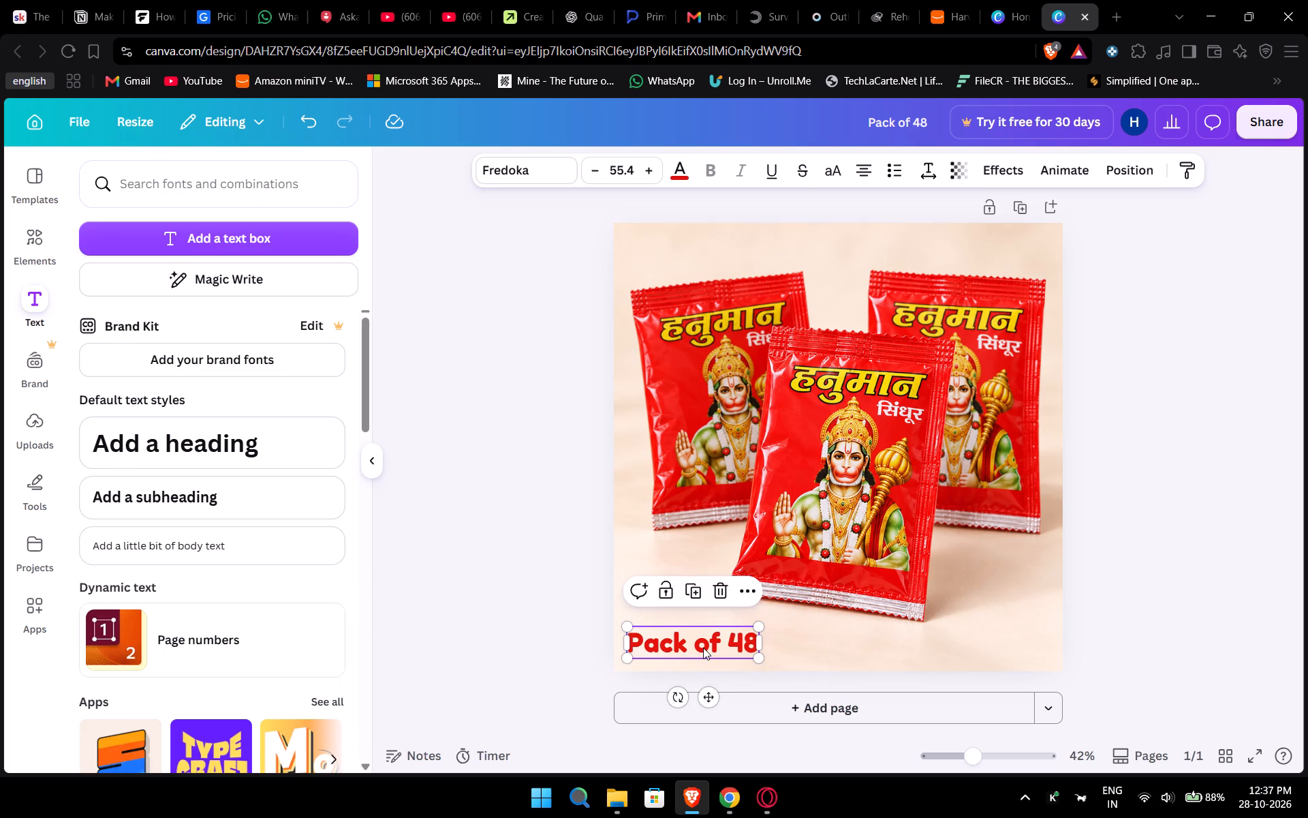
click(685, 172)
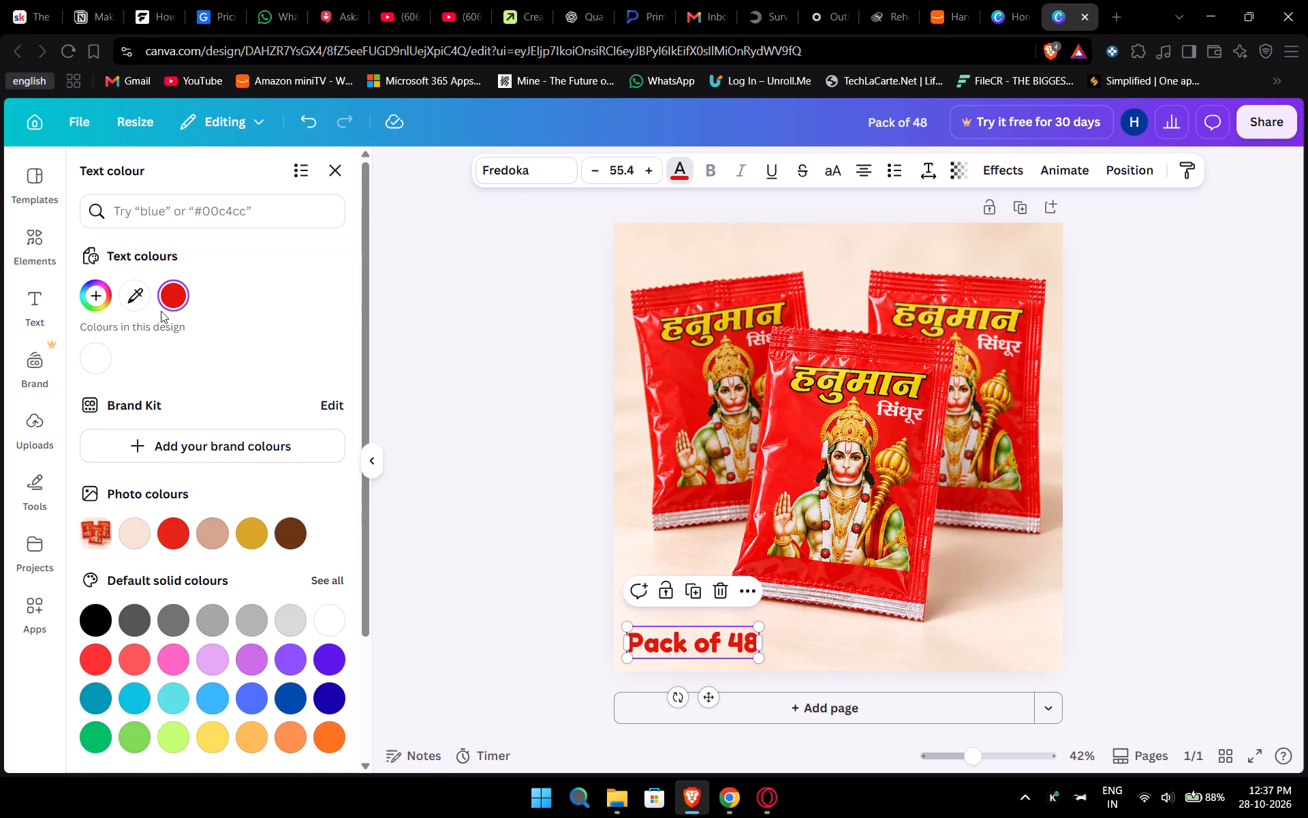
click(93, 616)
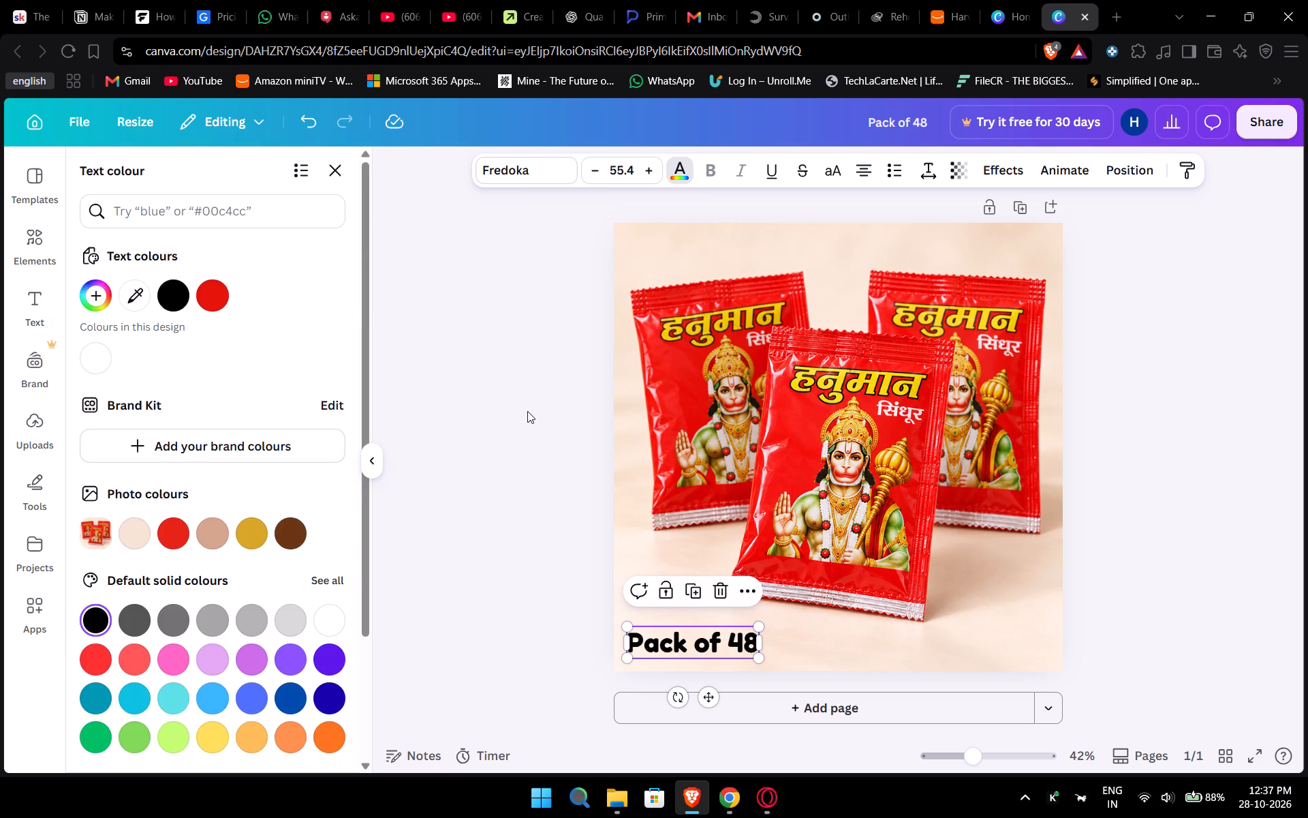
click(493, 418)
click(493, 418)
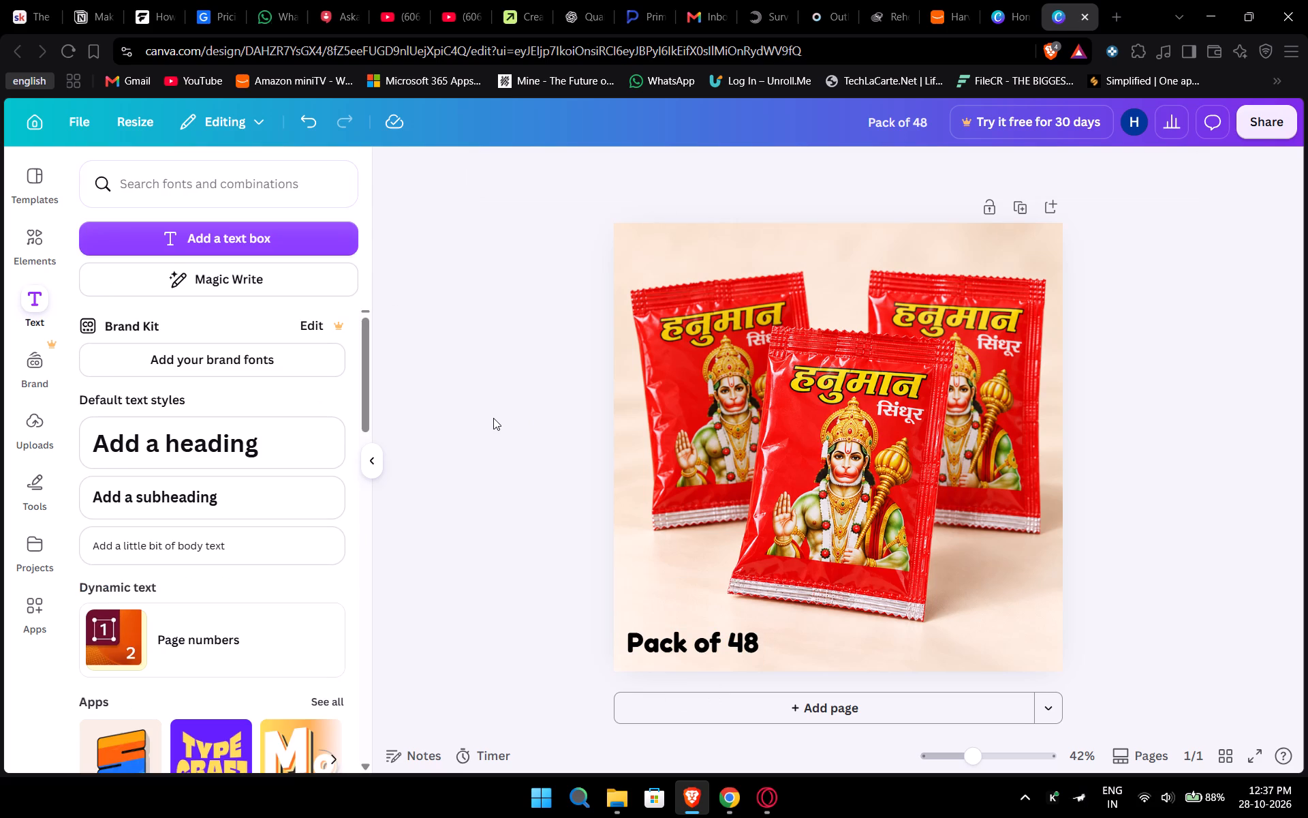
click(687, 646)
click(484, 599)
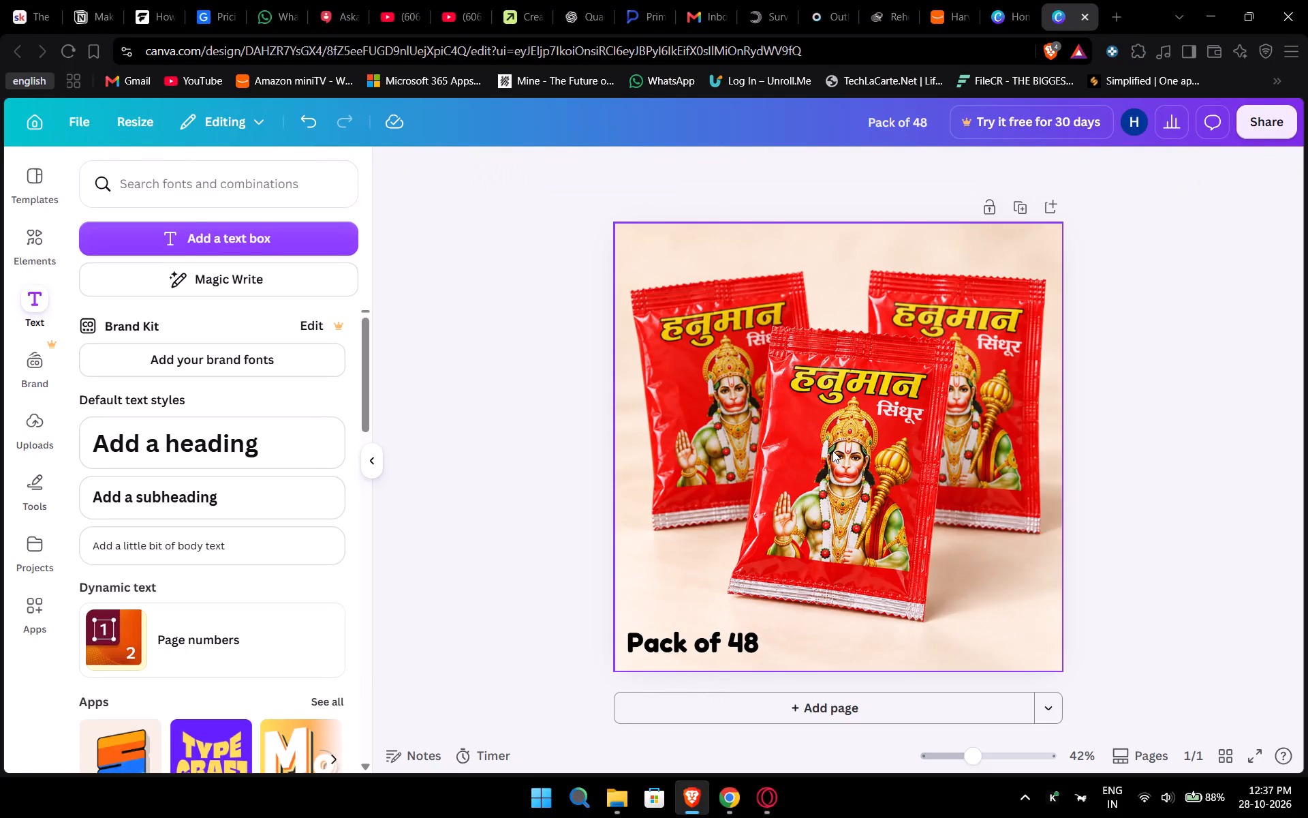
Add a blank second page to the design.
scroll(832, 451, down, 3)
click(803, 703)
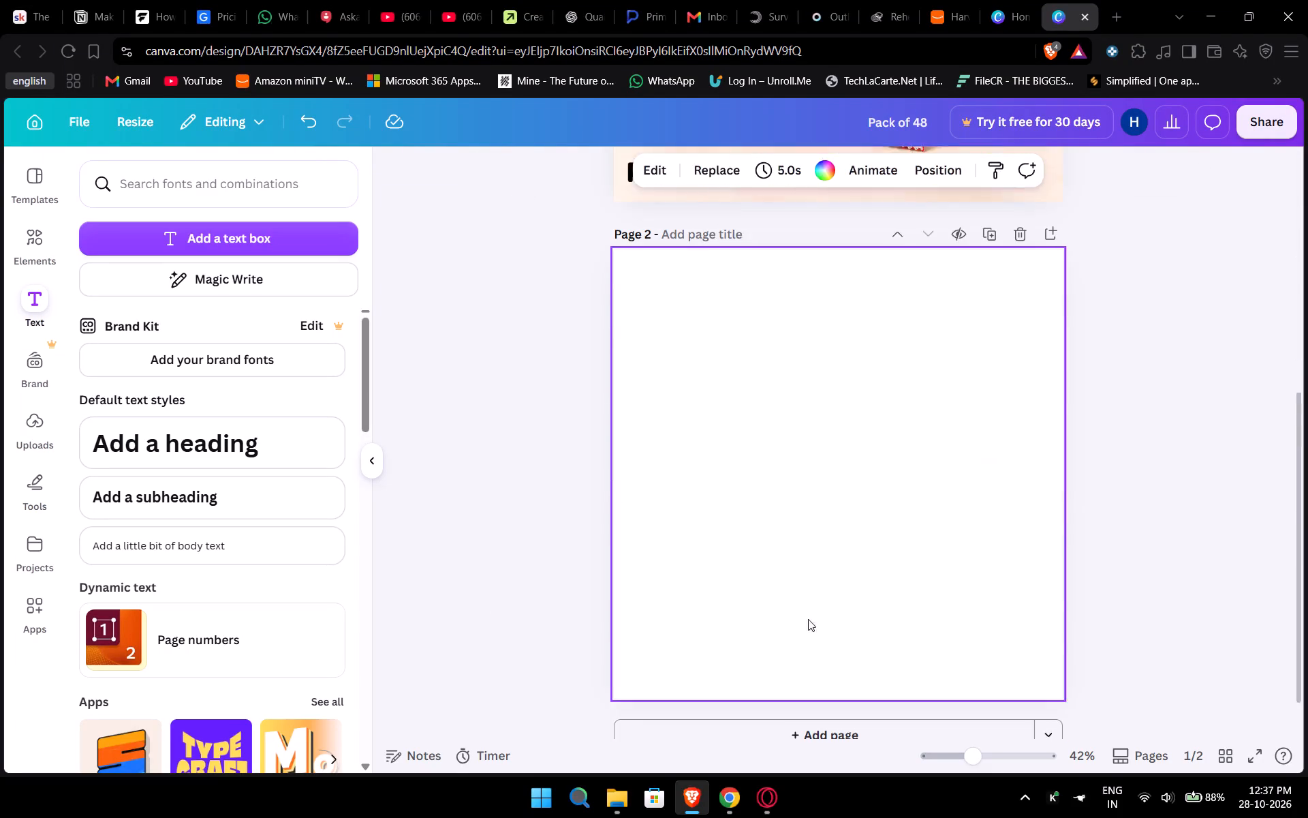
click(815, 476)
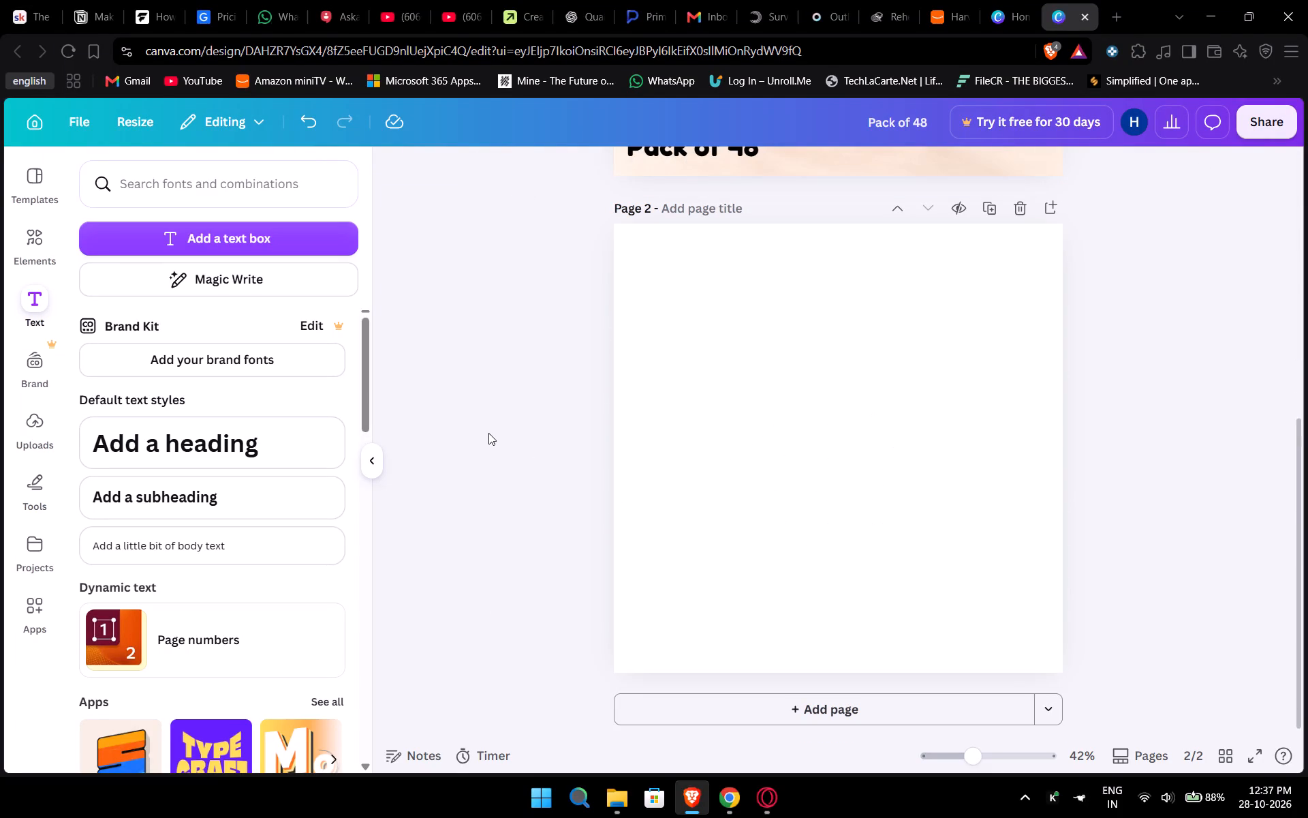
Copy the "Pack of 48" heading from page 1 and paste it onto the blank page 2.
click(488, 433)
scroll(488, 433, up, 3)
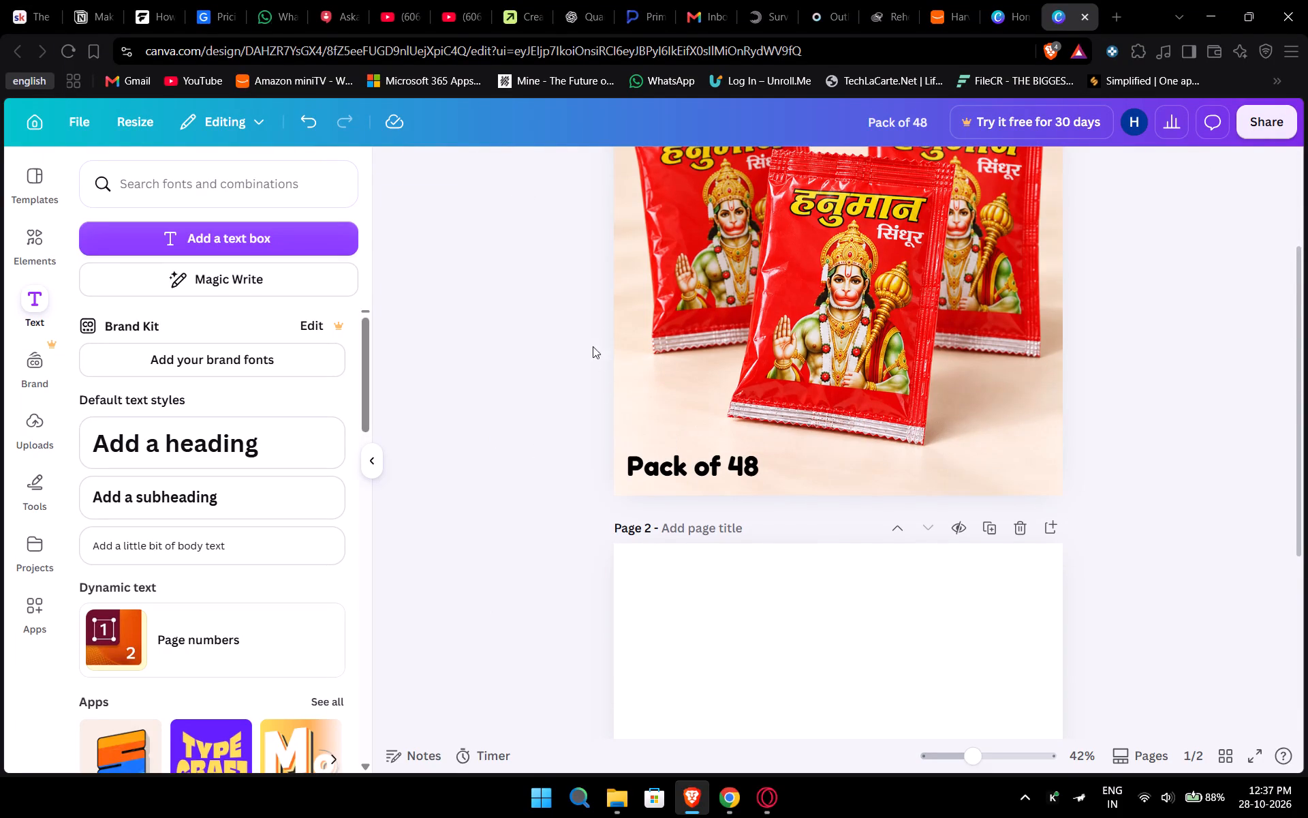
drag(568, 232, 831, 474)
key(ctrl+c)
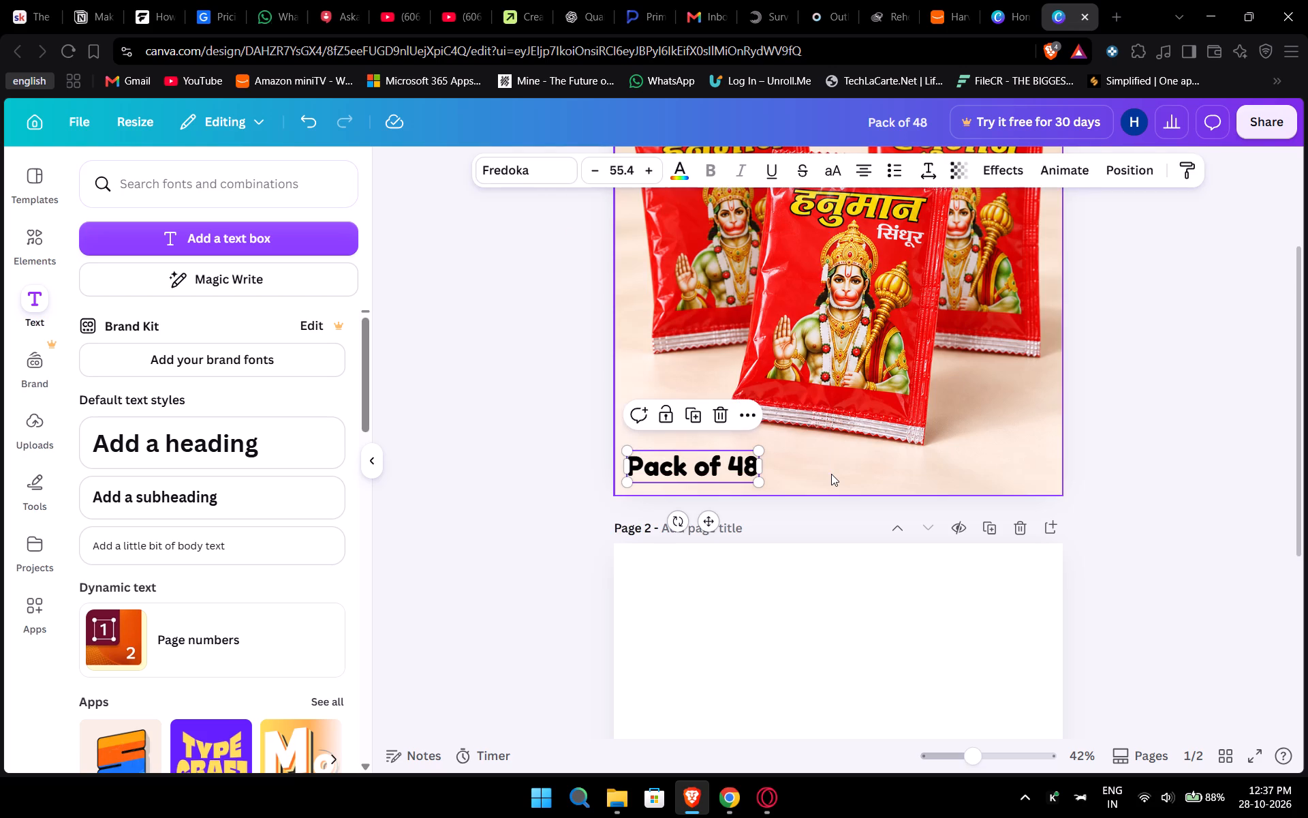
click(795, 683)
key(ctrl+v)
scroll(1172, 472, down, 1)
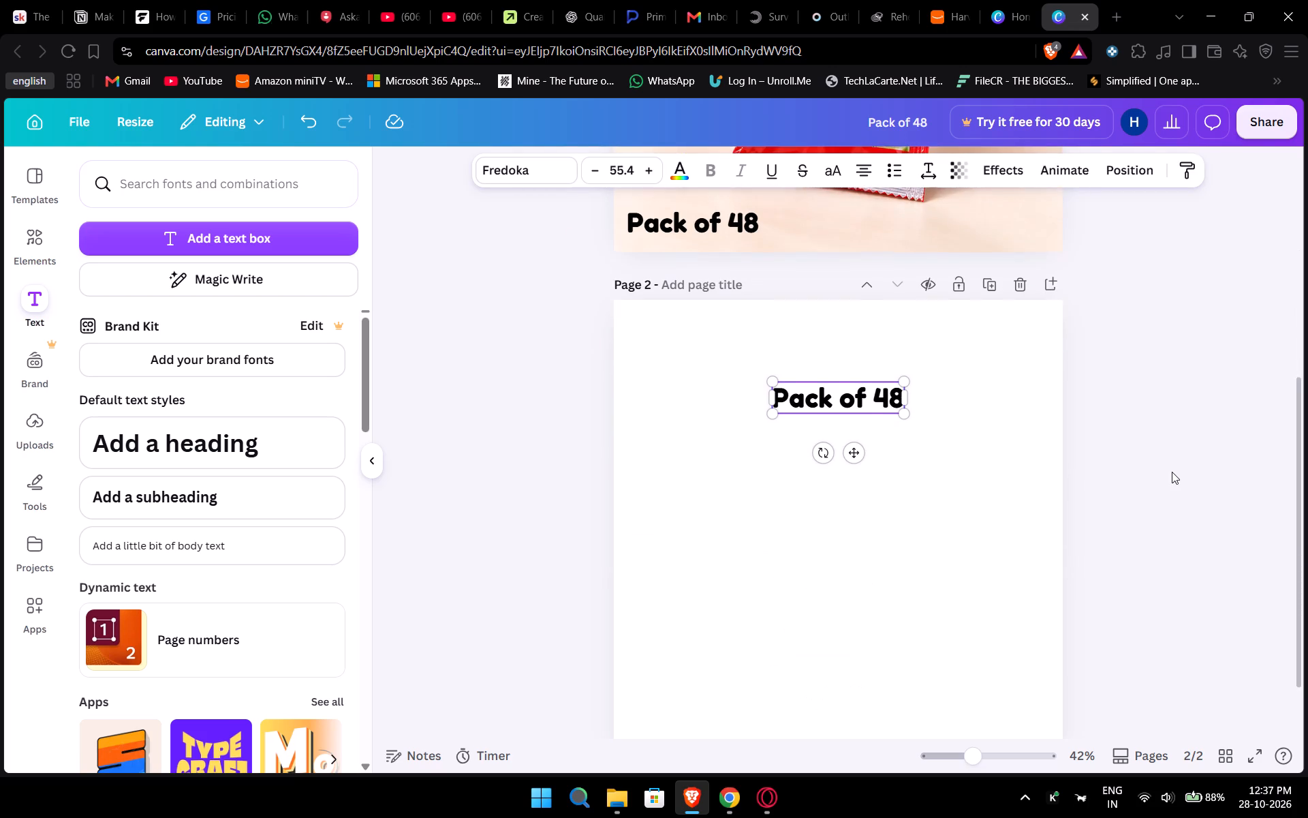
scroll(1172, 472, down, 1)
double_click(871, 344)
Copy the sachet image from page 1 and paste it onto page 2 so it fills the page.
scroll(871, 344, up, 2)
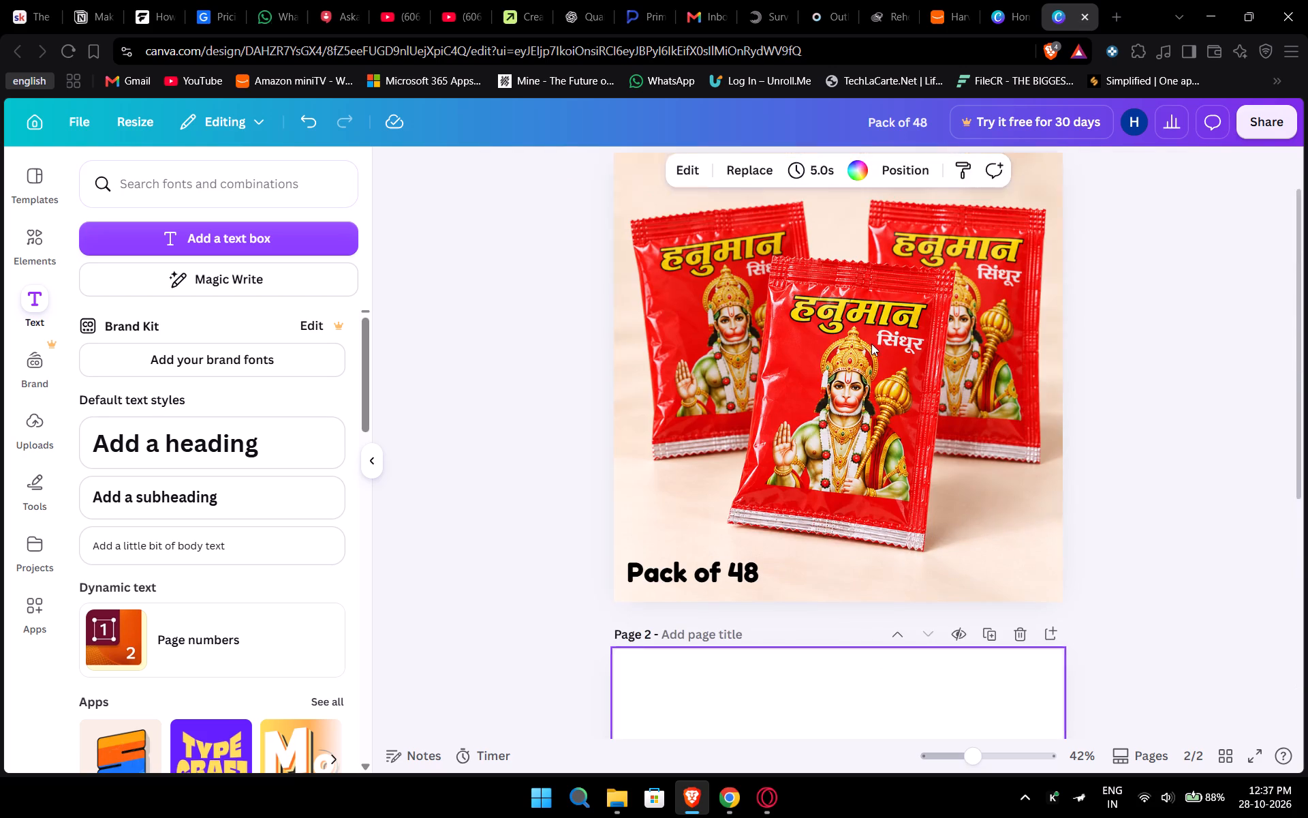
scroll(871, 344, up, 1)
click(938, 349)
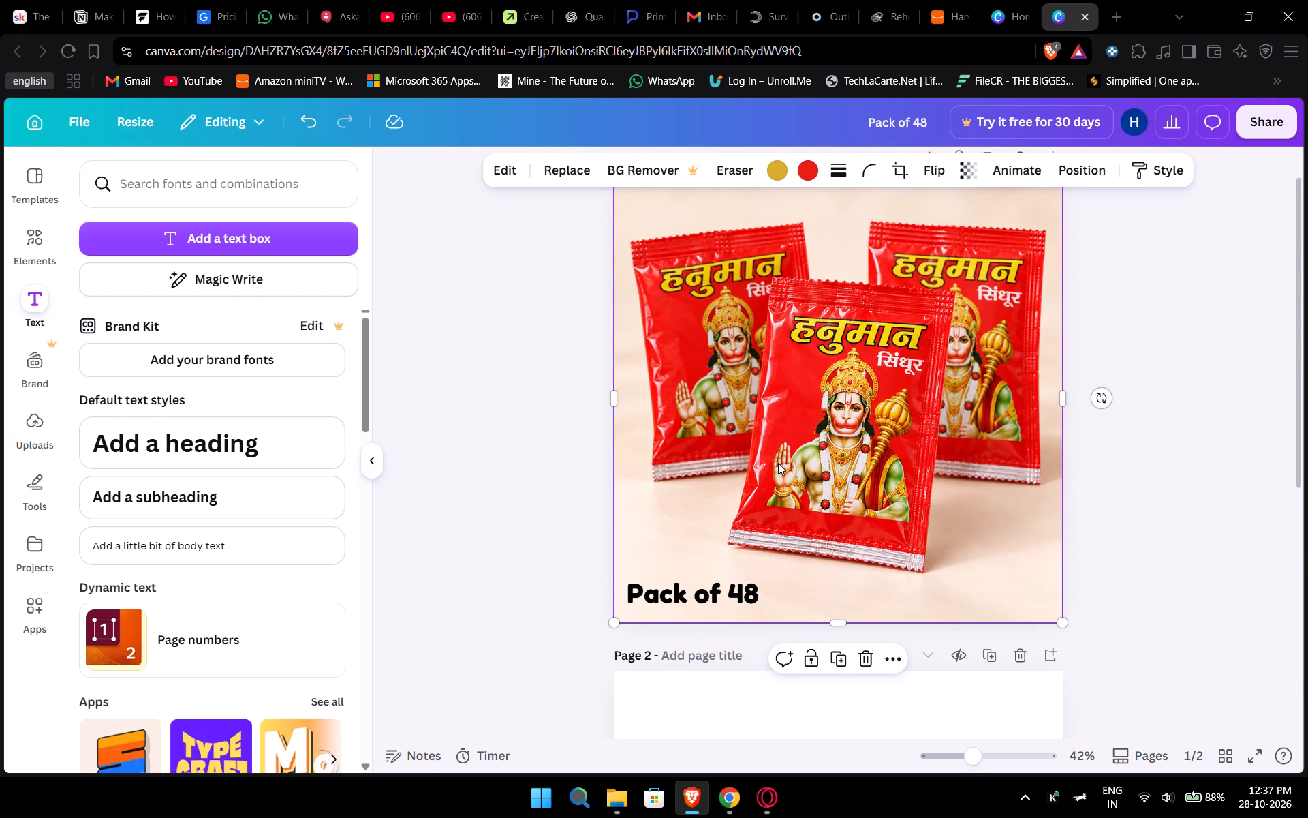
ctrl+click(687, 593)
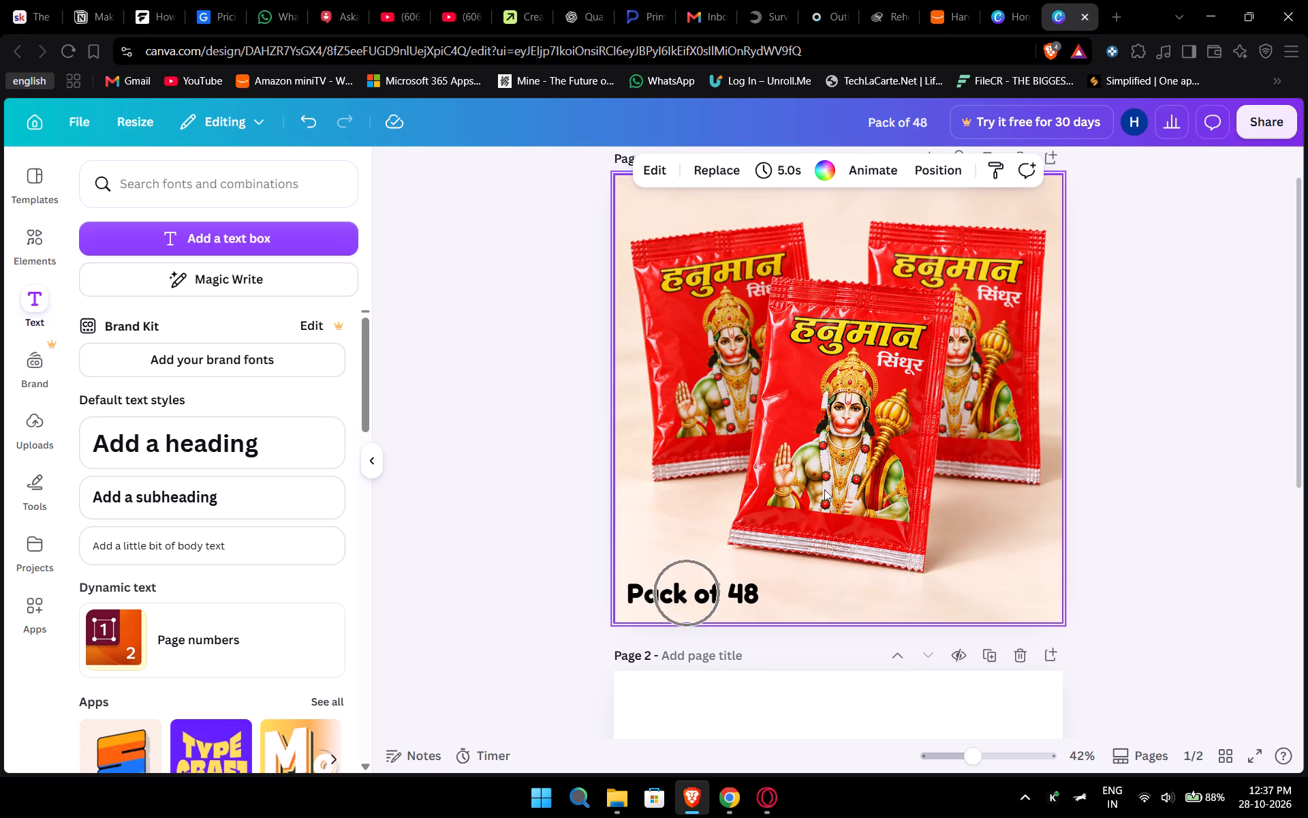
click(1151, 367)
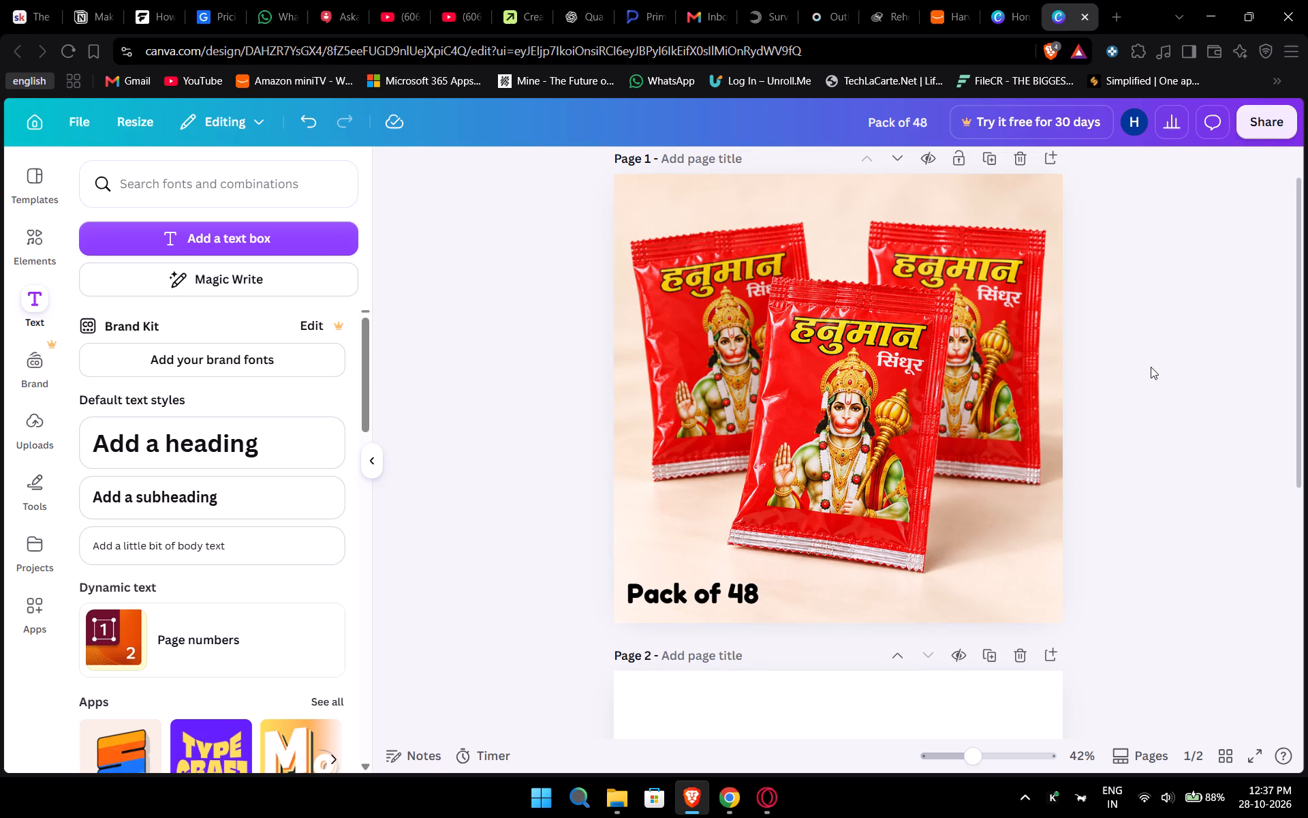
drag(1099, 326, 699, 604)
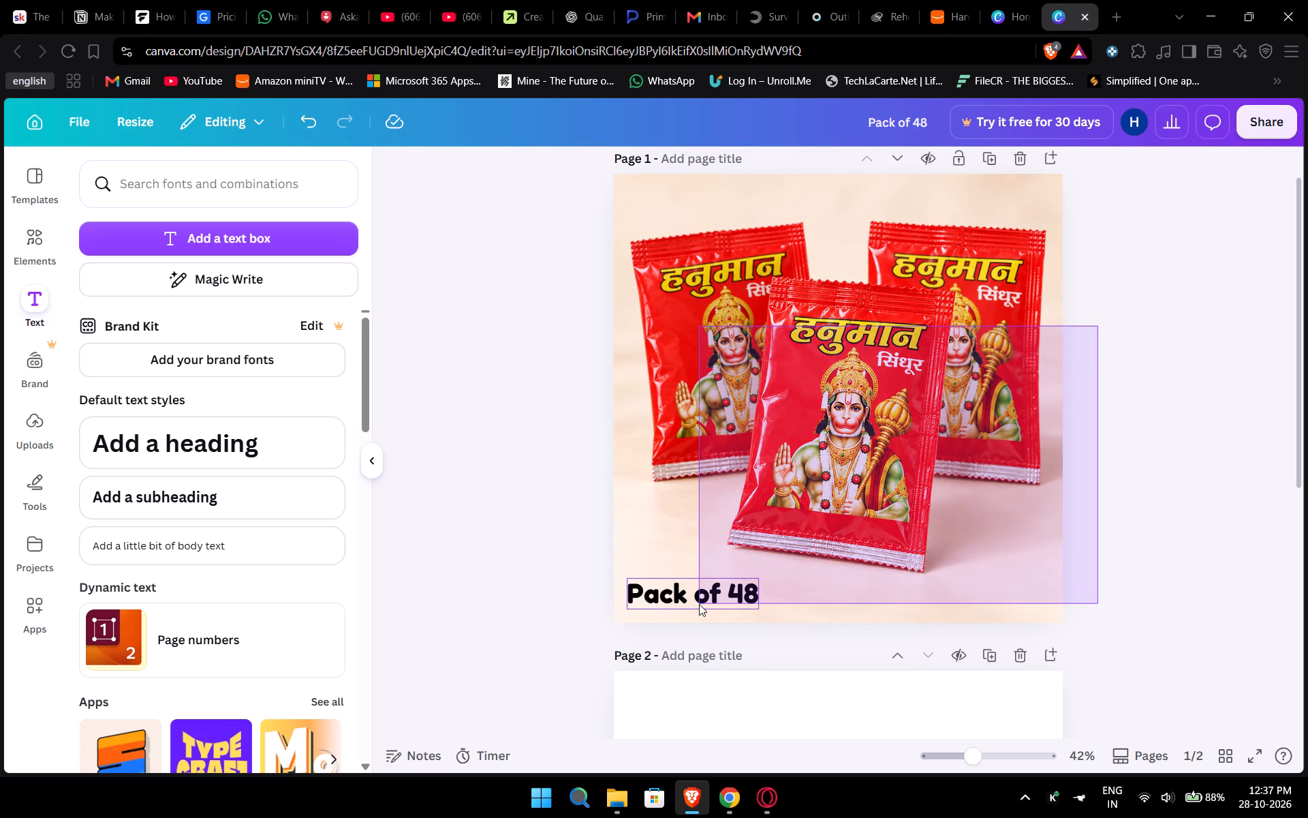
drag(699, 604, 698, 603)
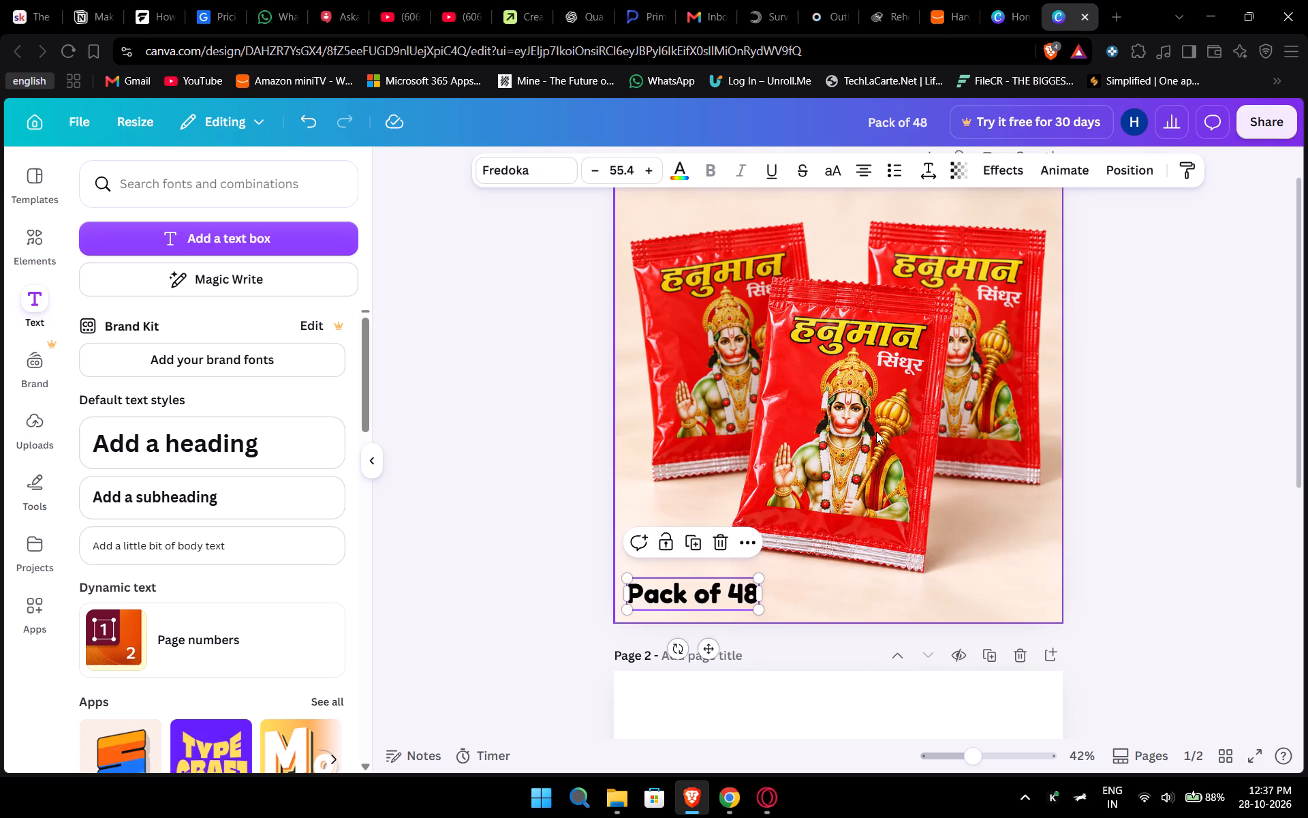
click(932, 417)
key(ctrl+c)
scroll(932, 417, down, 1)
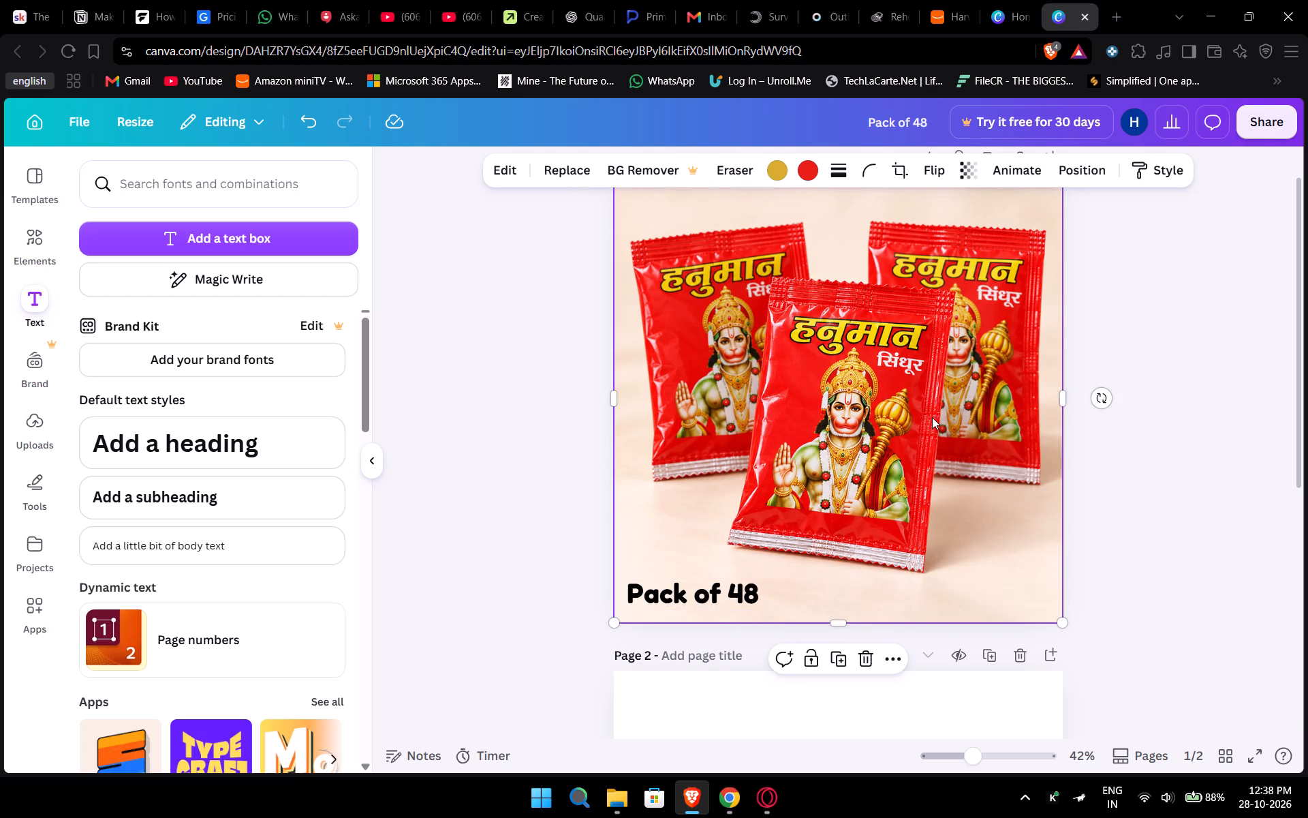
scroll(932, 417, down, 3)
click(867, 436)
key(ctrl+v)
scroll(867, 436, down, 3)
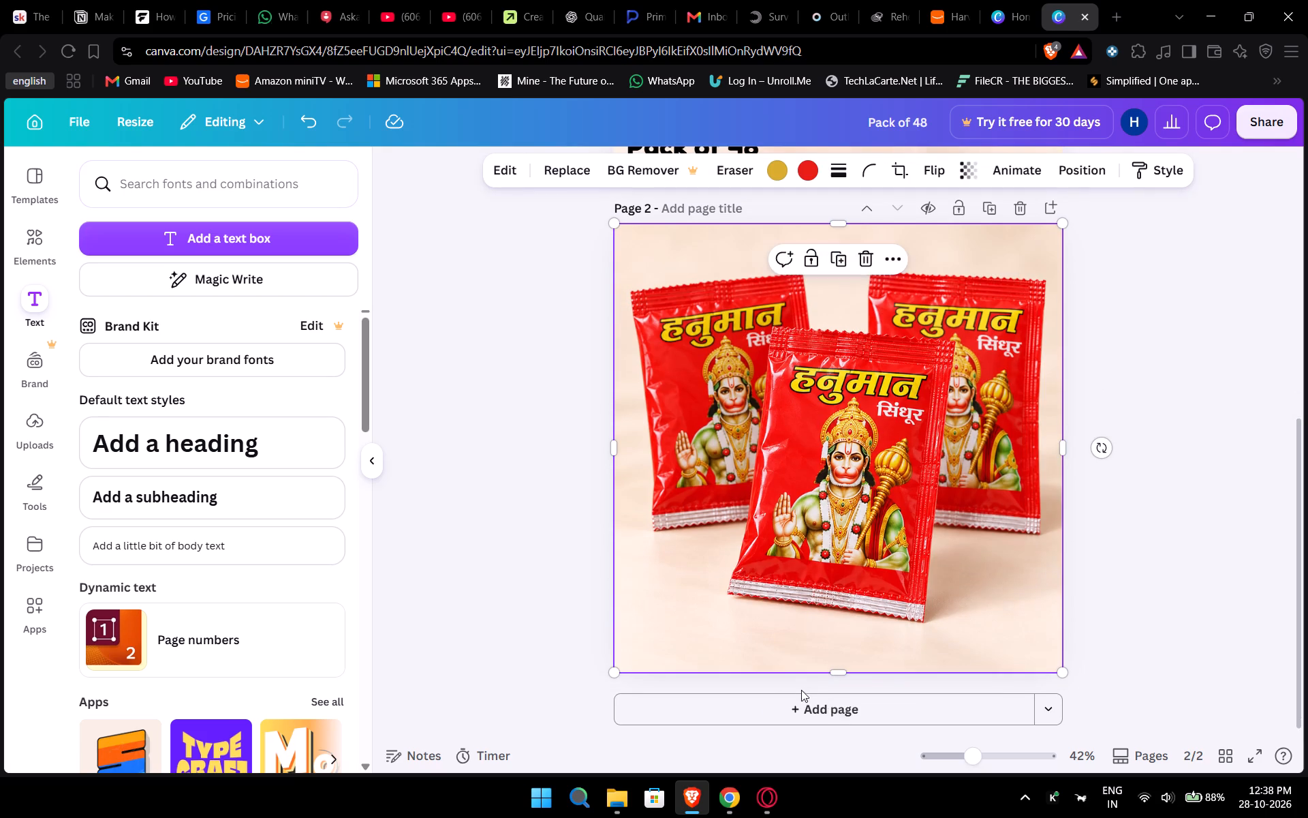
Add a third page and paste the copied sachet image onto it.
click(793, 710)
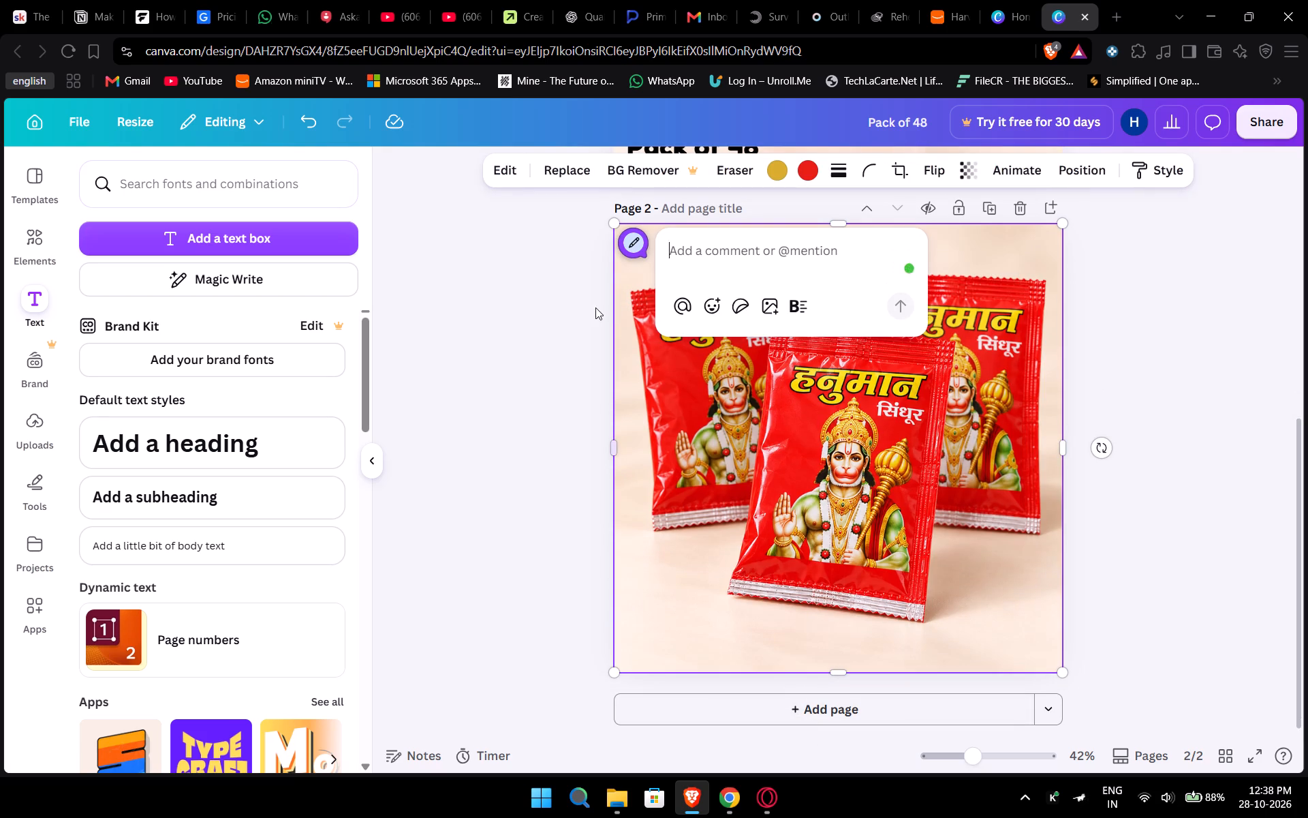
click(531, 347)
click(756, 710)
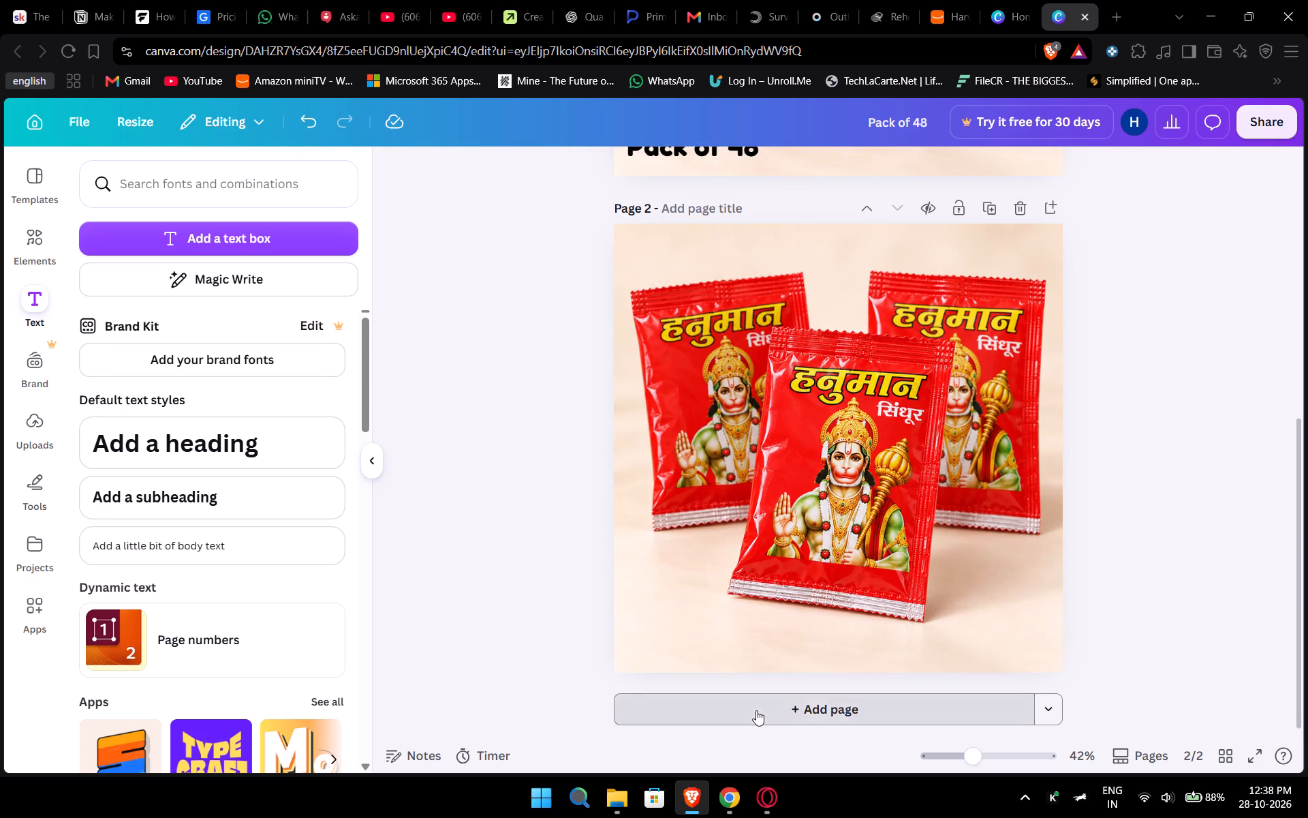
key(ctrl+v)
Copy the "Pack of 48" heading from page 1 and paste it onto the sachet images on pages 2 and 3.
scroll(589, 491, up, 5)
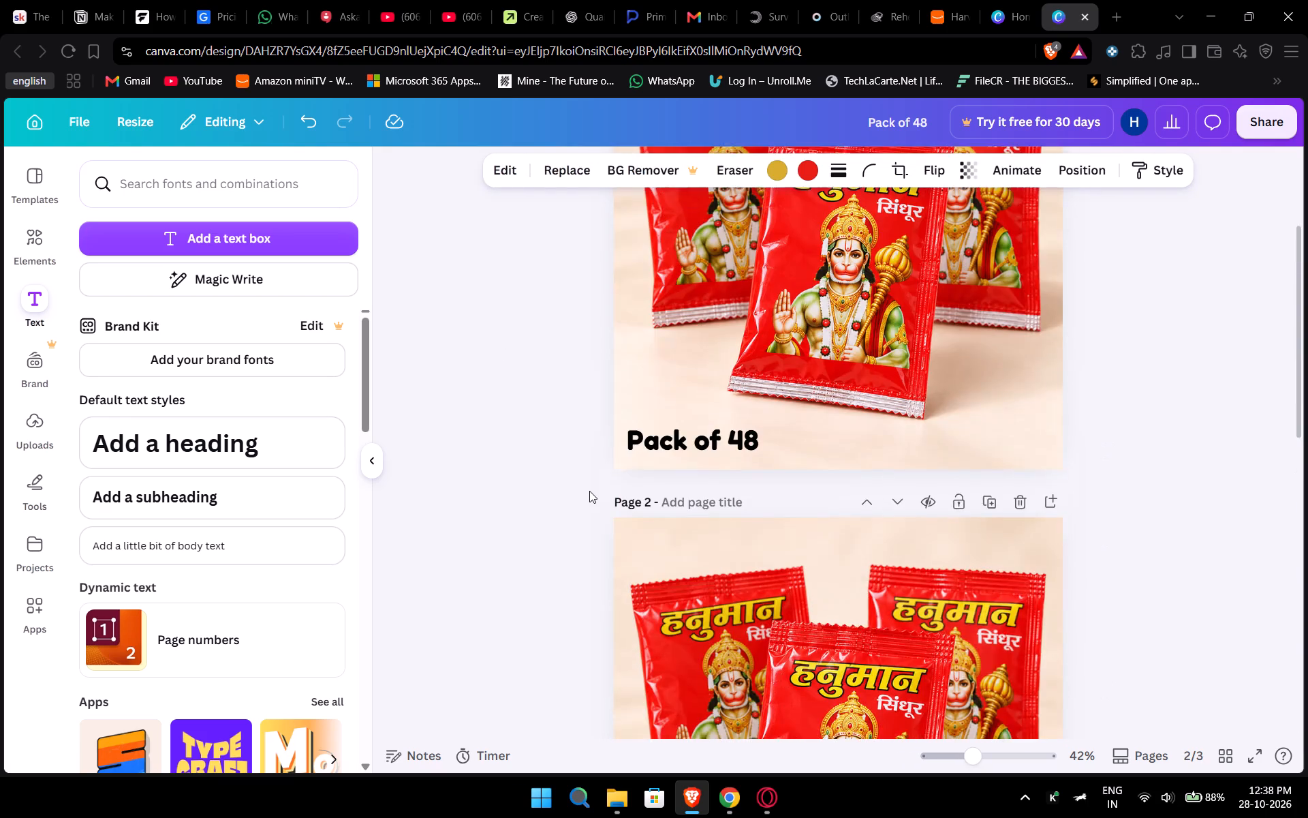
scroll(589, 491, up, 1)
click(688, 439)
key(ctrl+c)
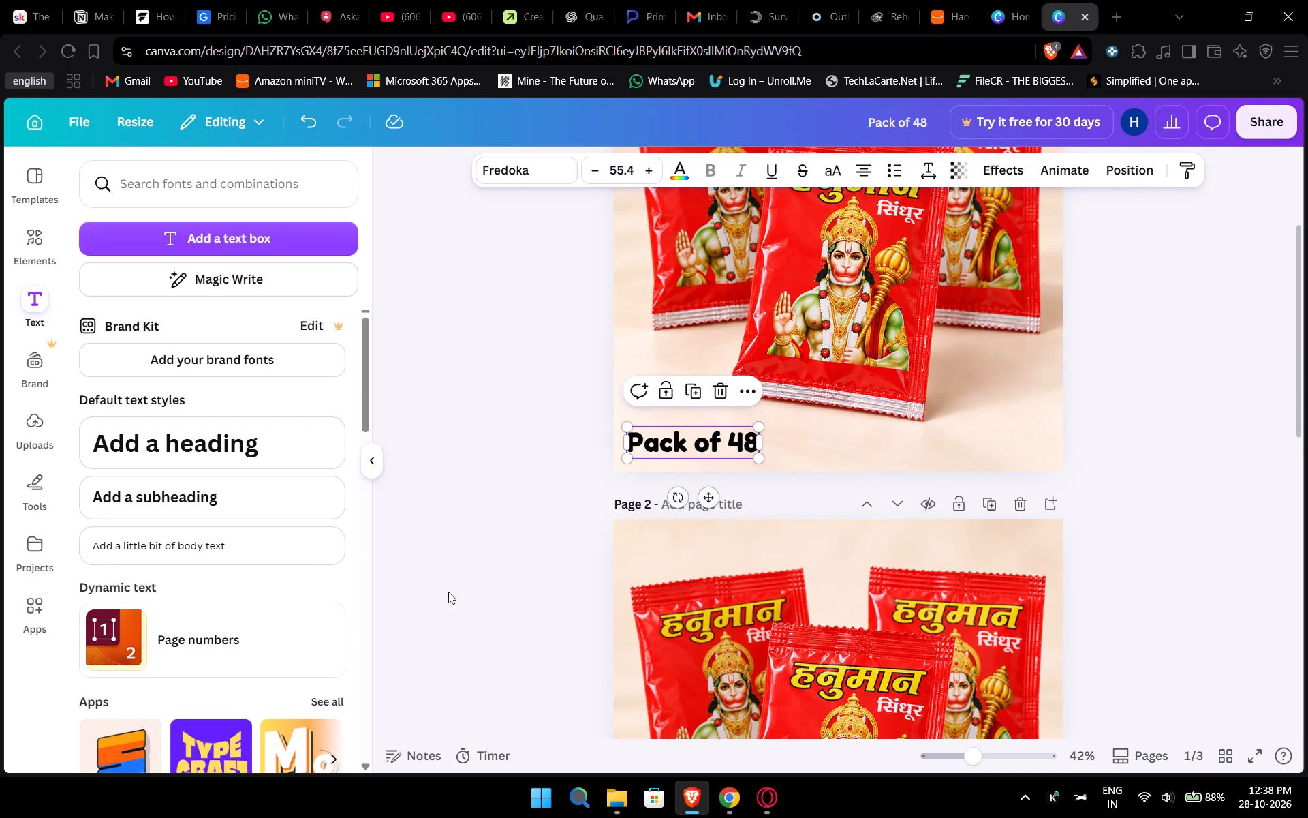
scroll(448, 592, down, 3)
click(770, 453)
key(ctrl+v)
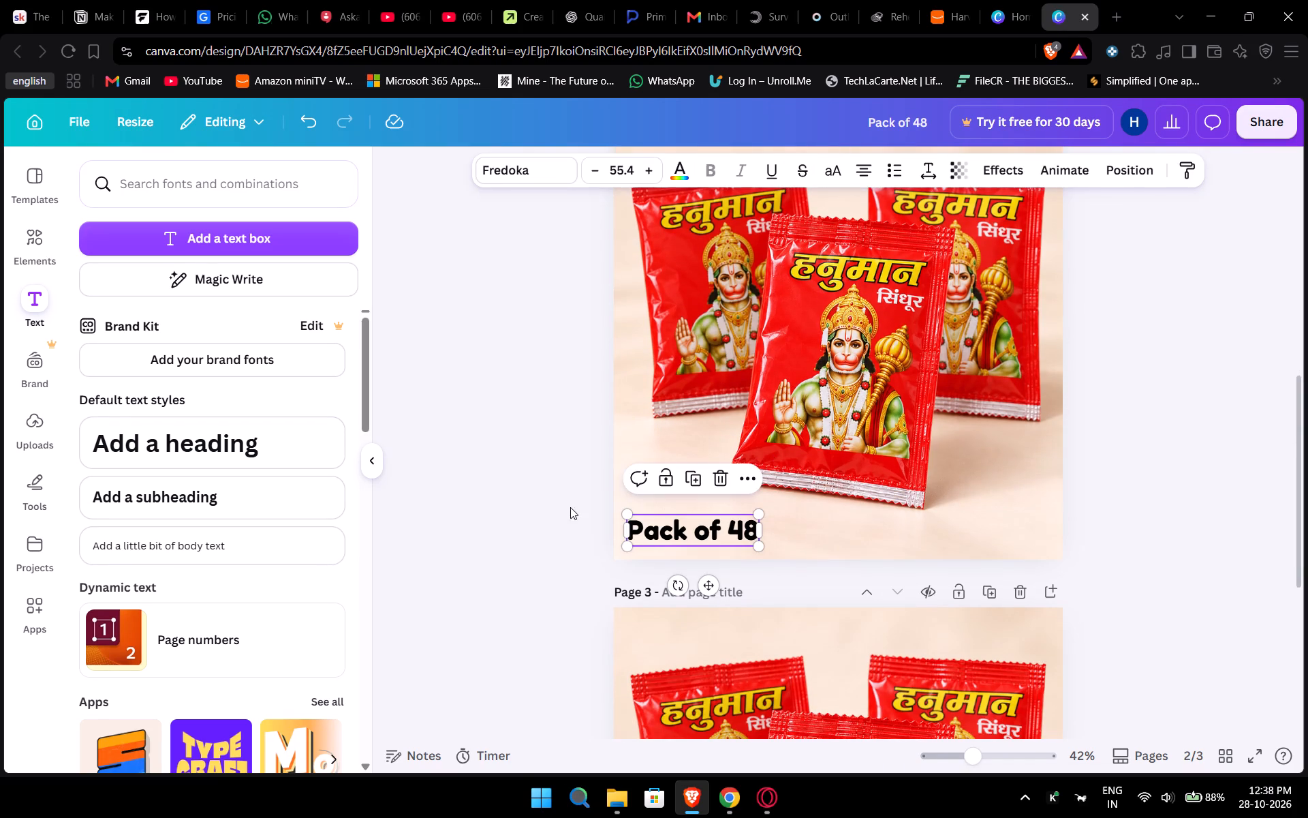
click(463, 534)
scroll(463, 534, down, 4)
click(699, 486)
key(ctrl+v)
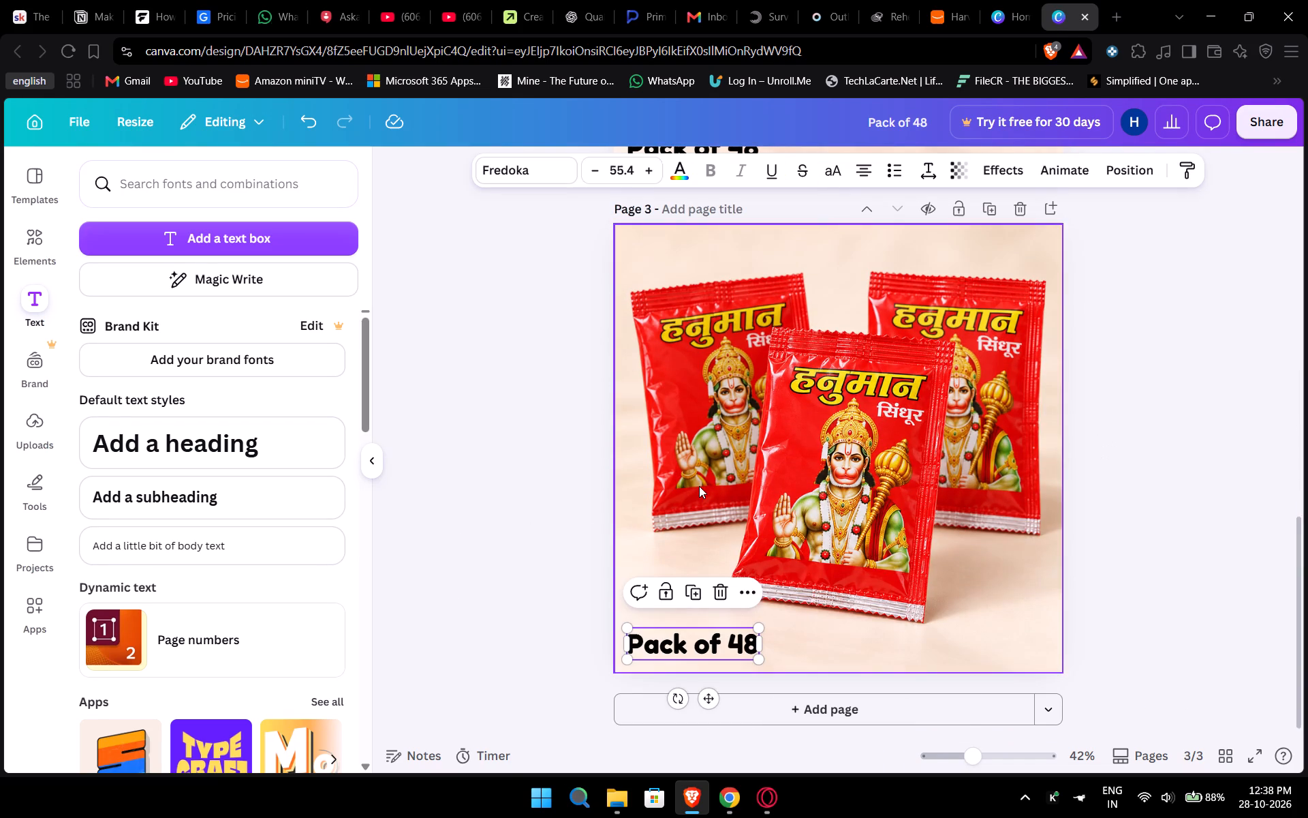
click(491, 597)
Change the heading on page 3 to read "Pack of 12".
click(681, 631)
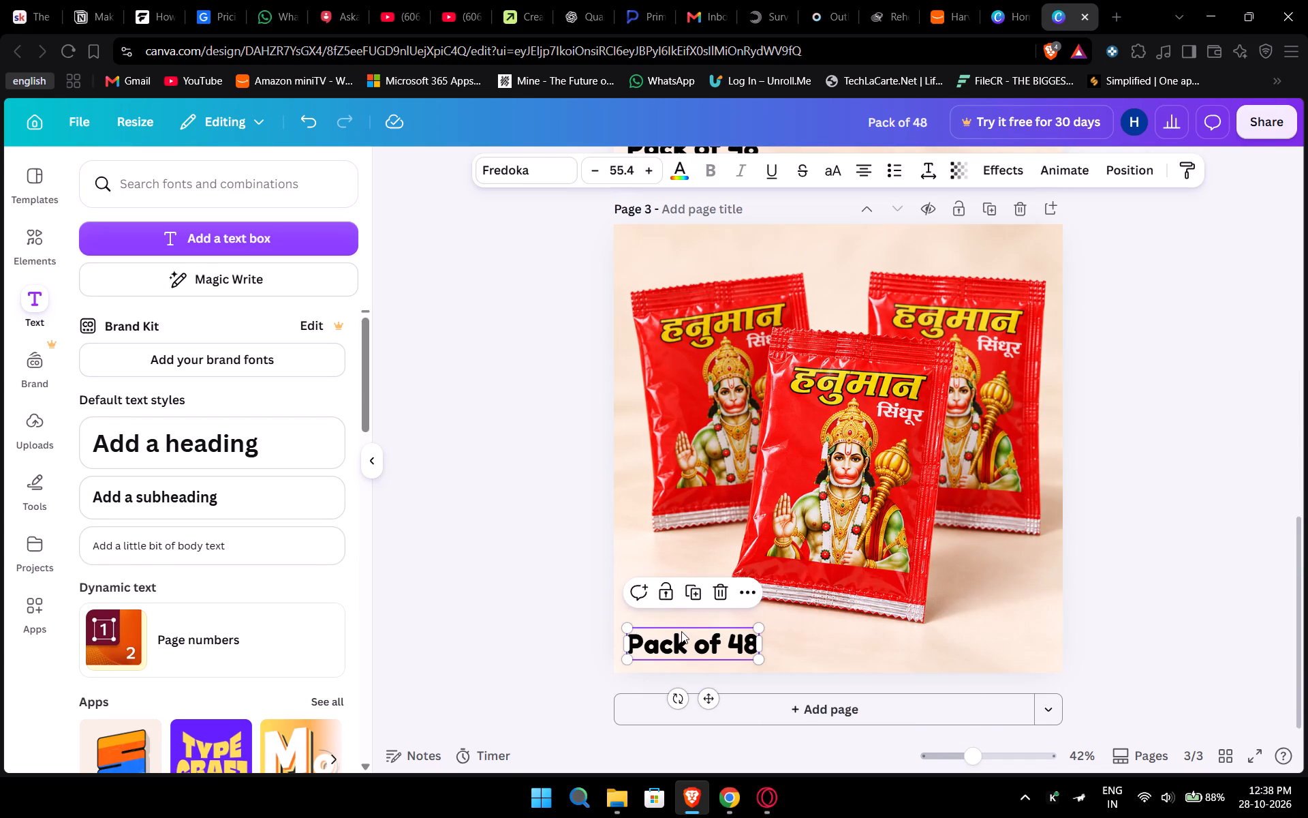
double_click(706, 642)
click(730, 642)
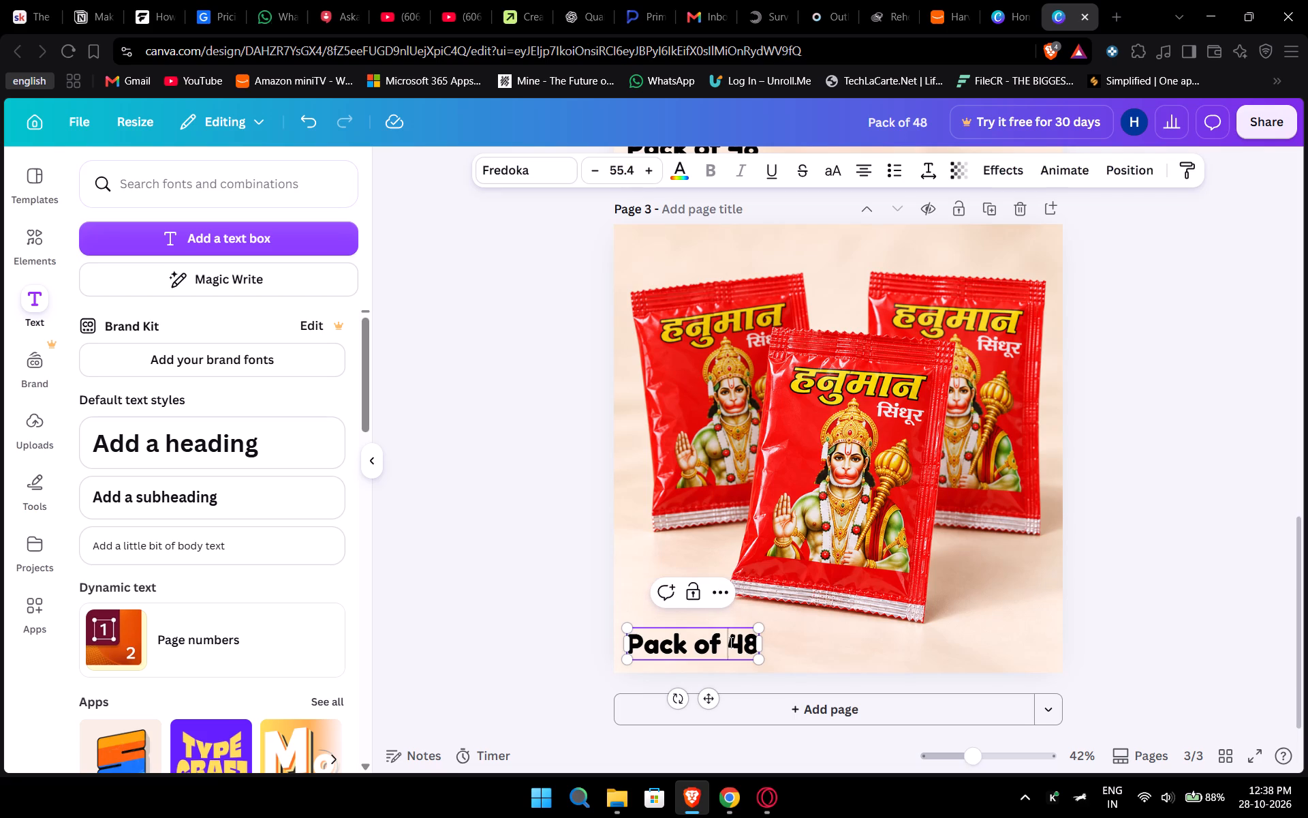
key(Right)
key(Right)
key(BackSpace)
key(BackSpace)
text(12)
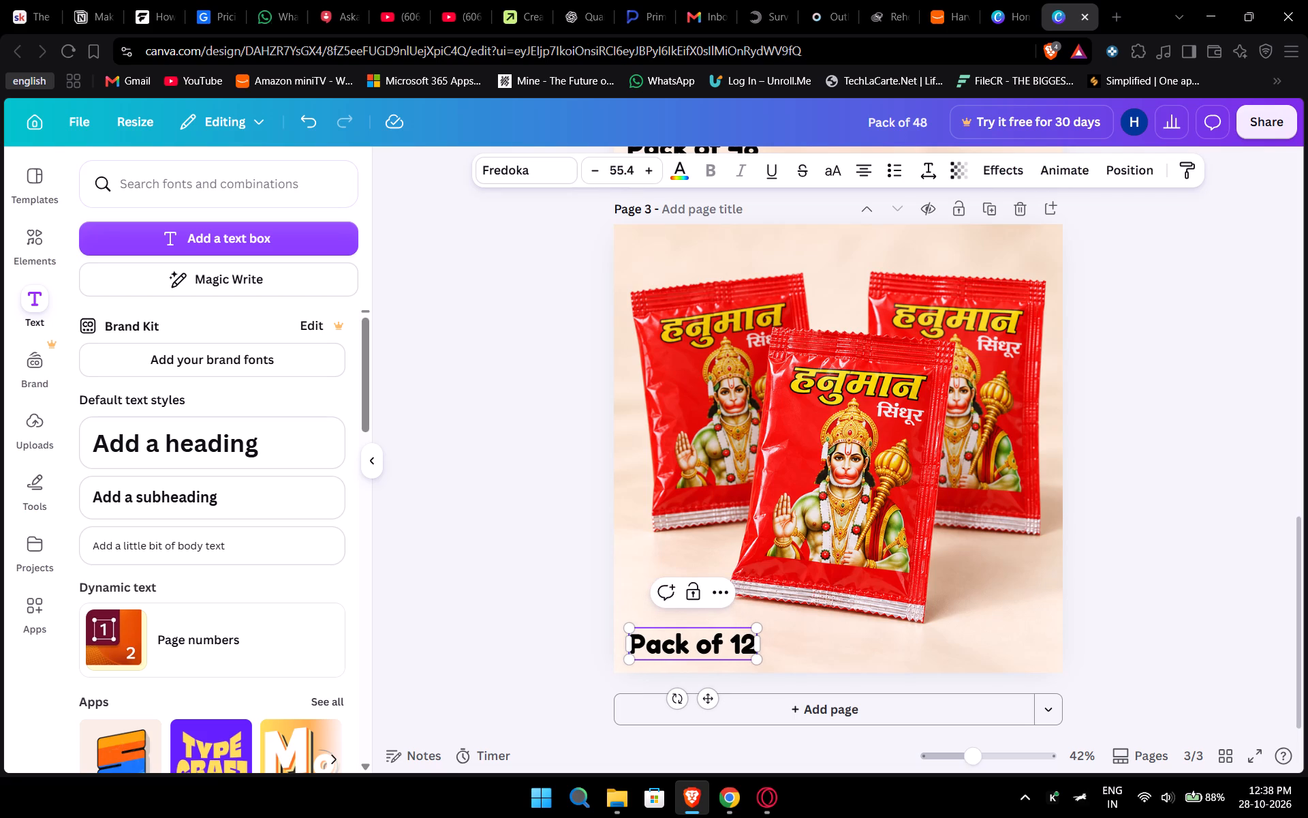
click(519, 541)
Change the heading on page 2 to read "Pack of 24".
scroll(519, 541, up, 4)
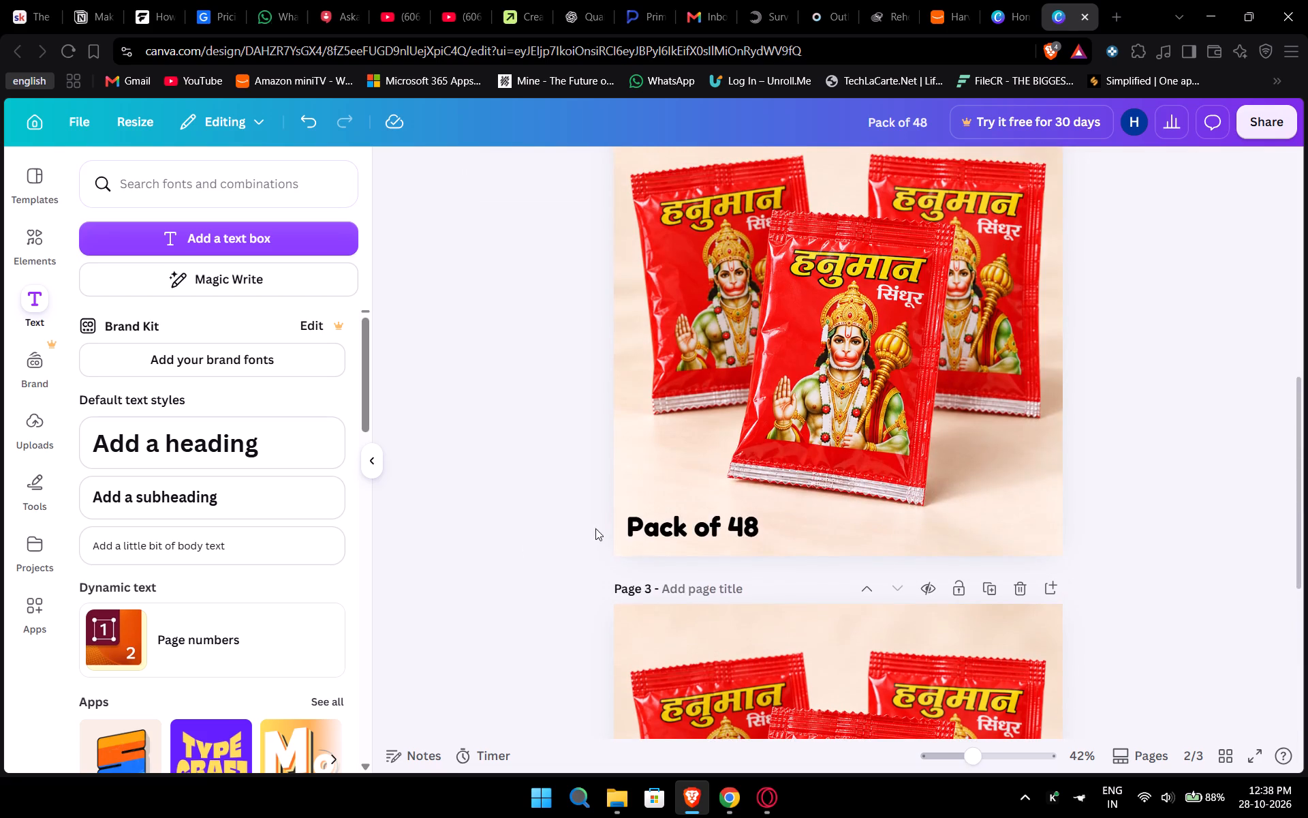
double_click(694, 523)
click(694, 523)
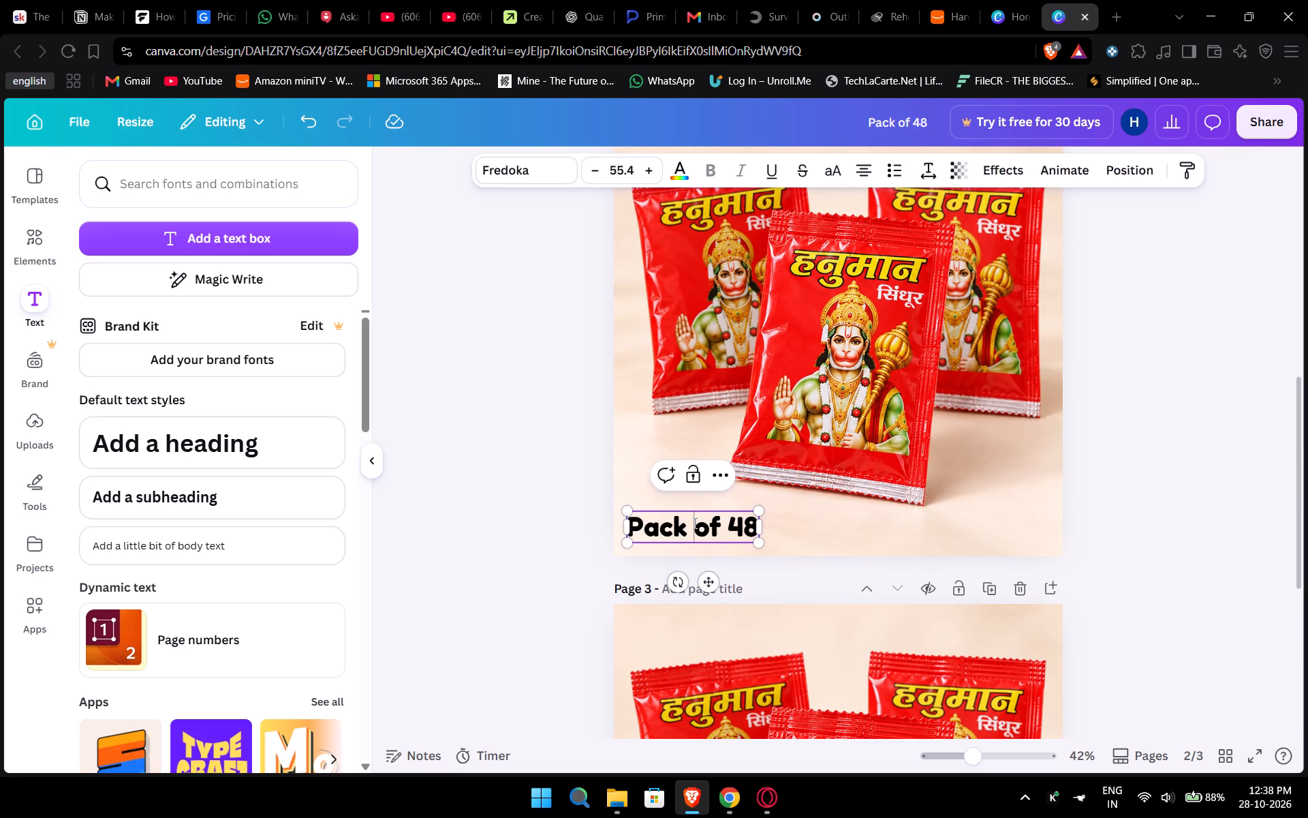
key(Right)
key(Right)
key(Right)
key(Right)
key(Right)
key(BackSpace)
text(24)
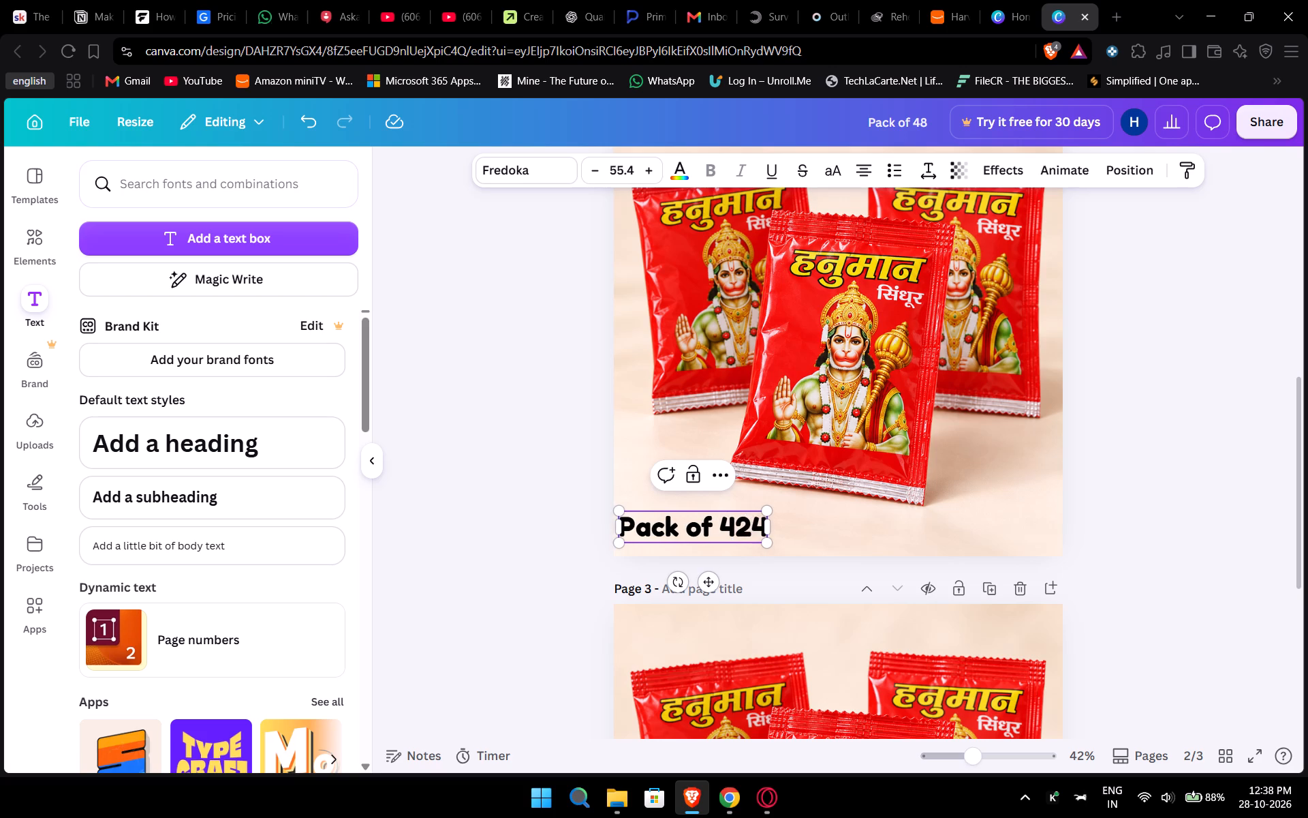
key(BackSpace)
key(BackSpace)
key(BackSpace)
key(BackSpace)
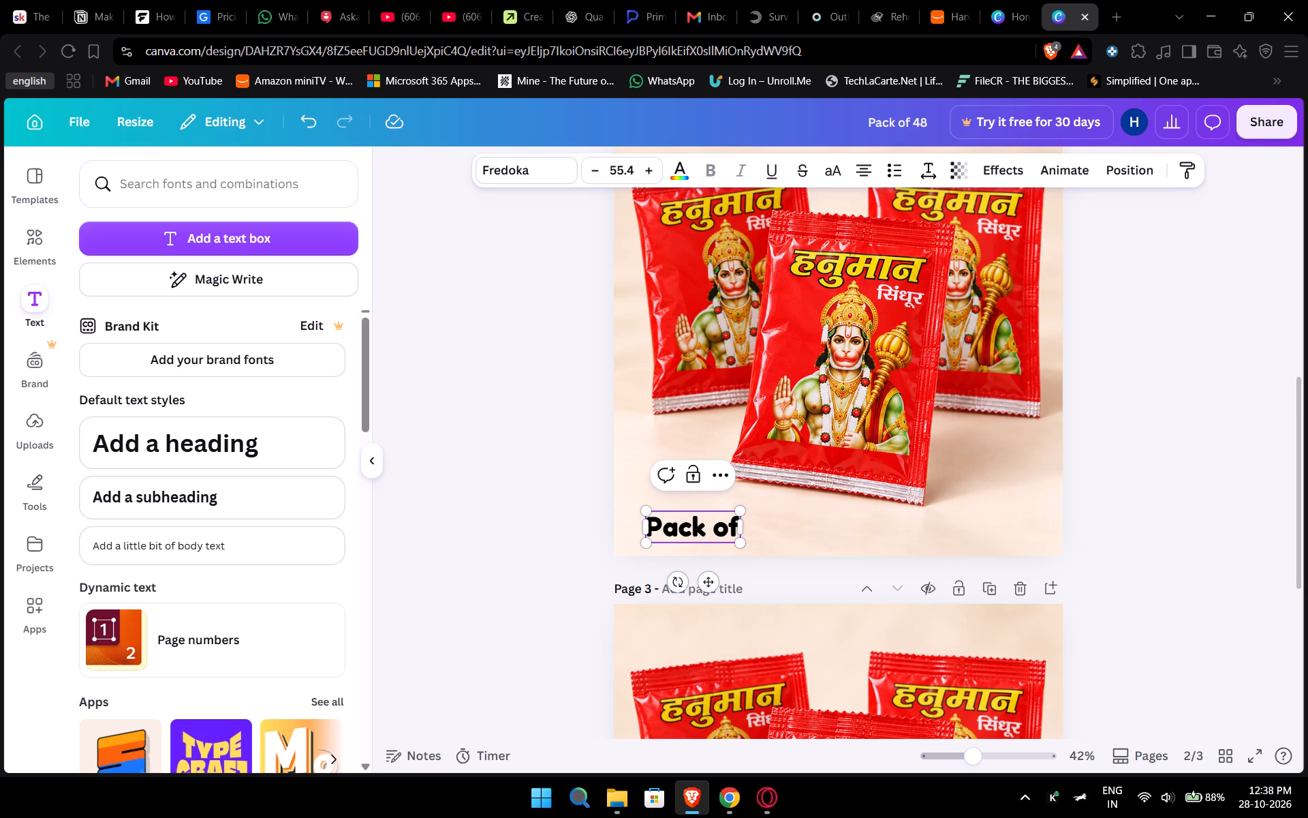
key(space)
text(24)
click(508, 511)
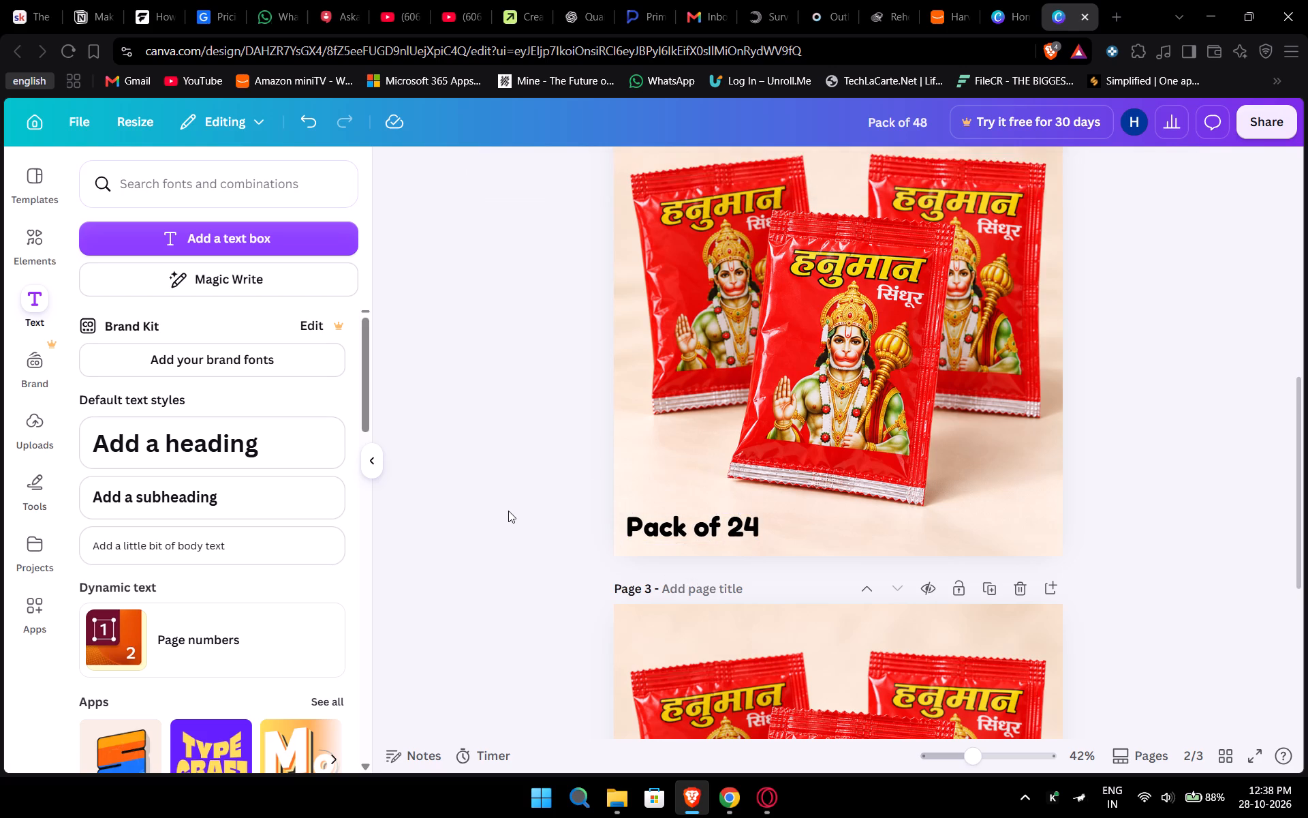
Look over the pages' headings and check the design's sharing options.
scroll(508, 511, up, 5)
scroll(508, 511, down, 2)
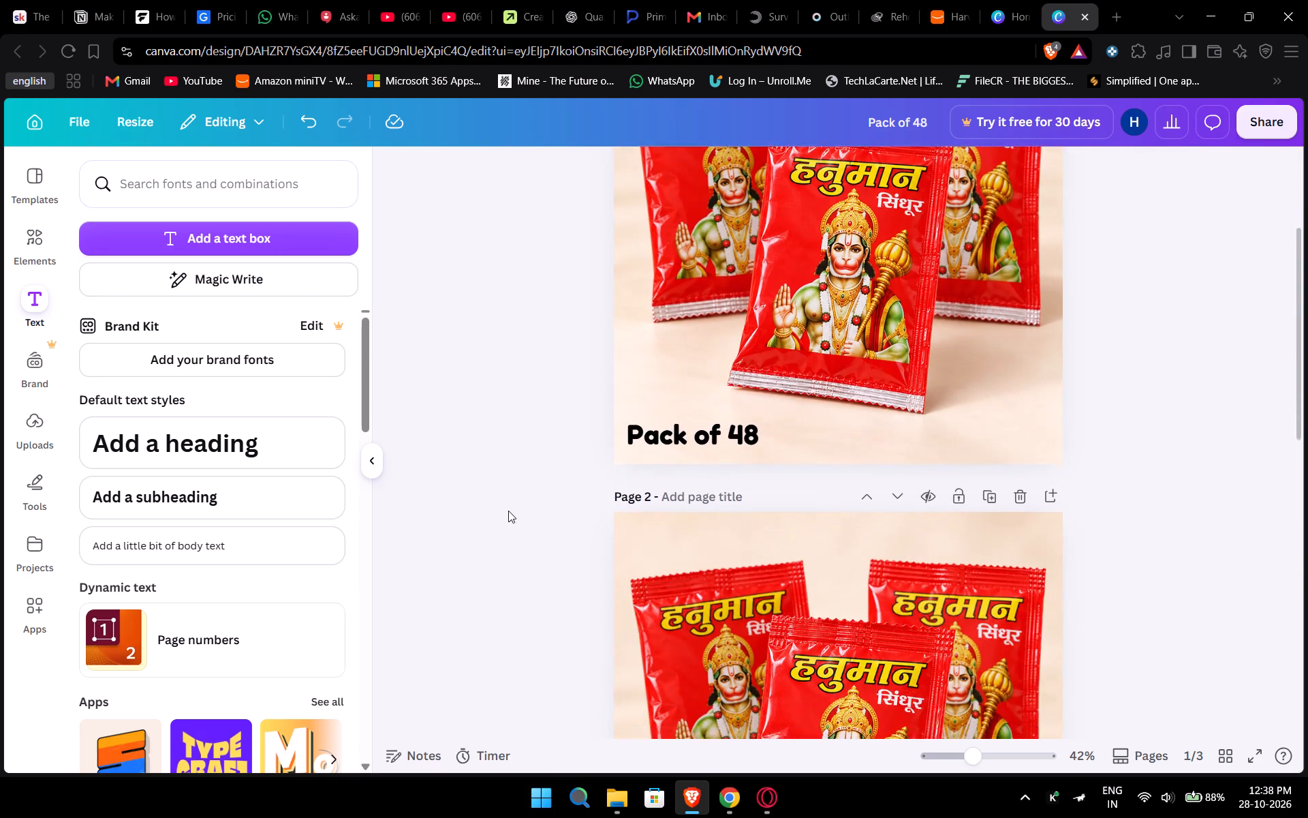
scroll(508, 511, down, 4)
click(1281, 123)
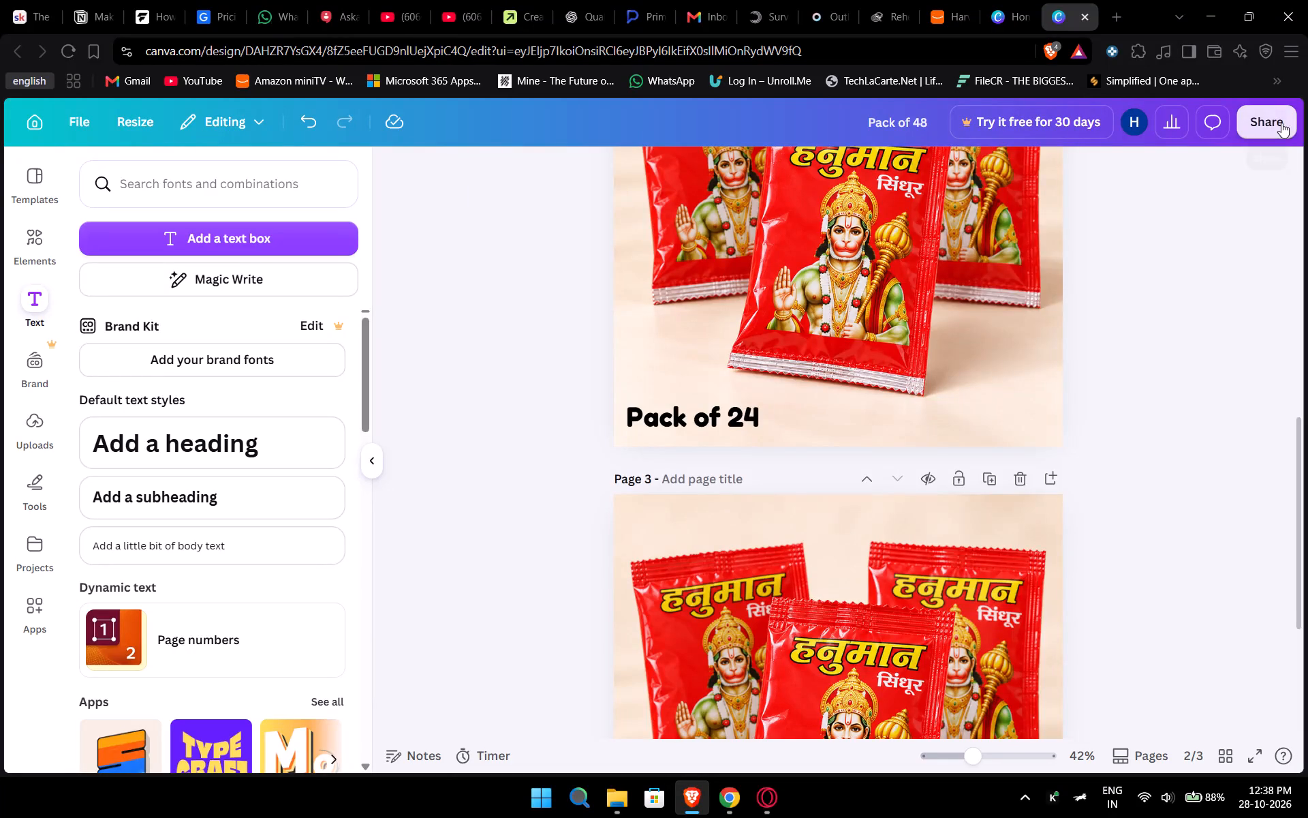
click(441, 442)
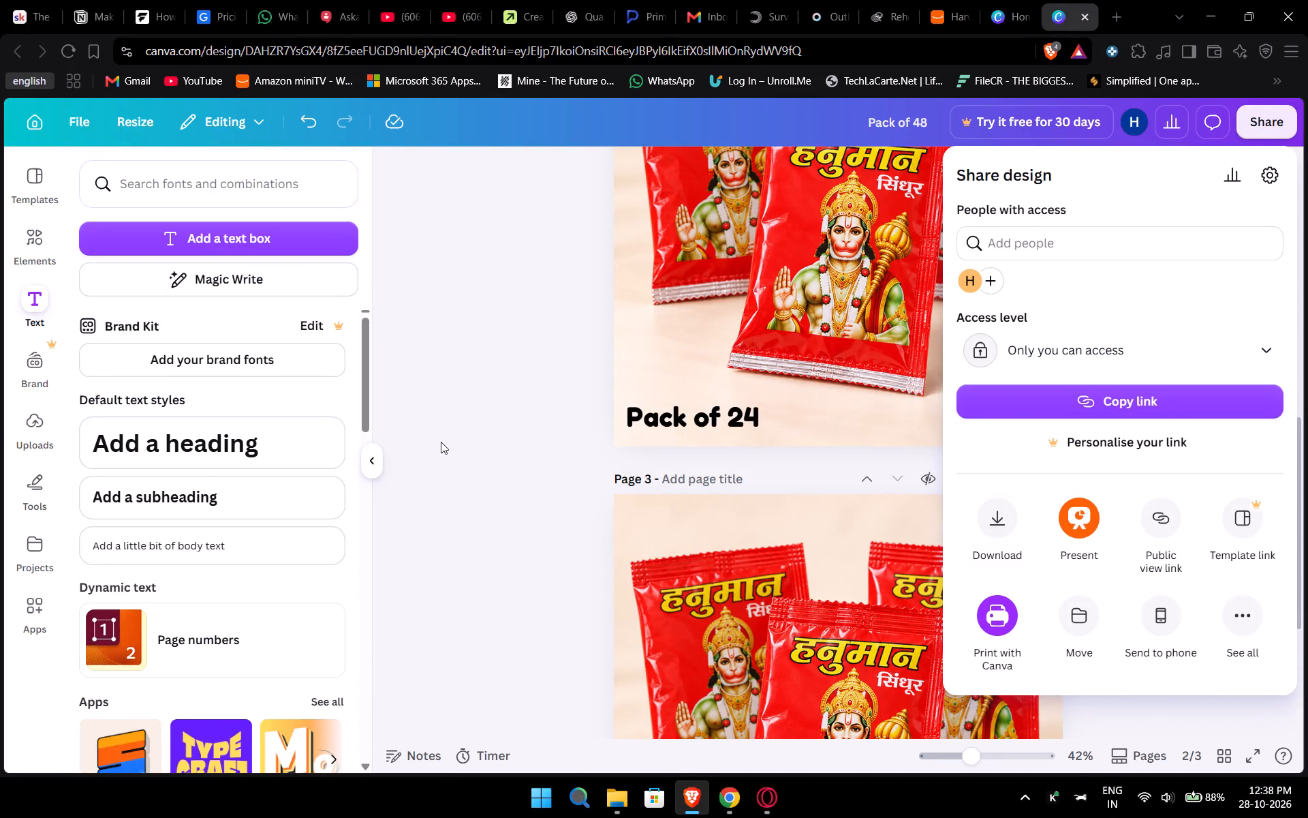
Review the sachet pages and download all pages of the design as high-quality PNG images.
scroll(780, 474, down, 10)
scroll(780, 474, up, 1)
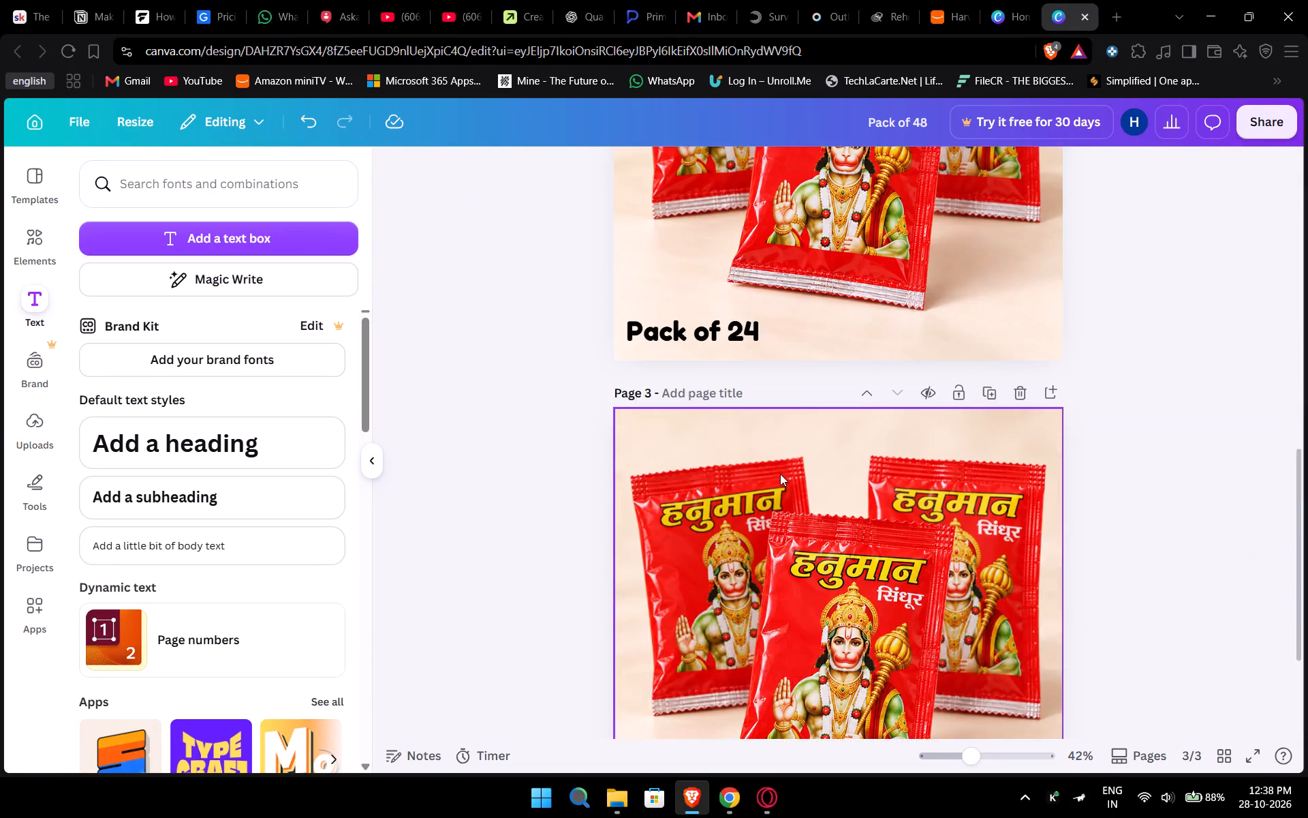
scroll(780, 474, up, 3)
scroll(783, 410, down, 6)
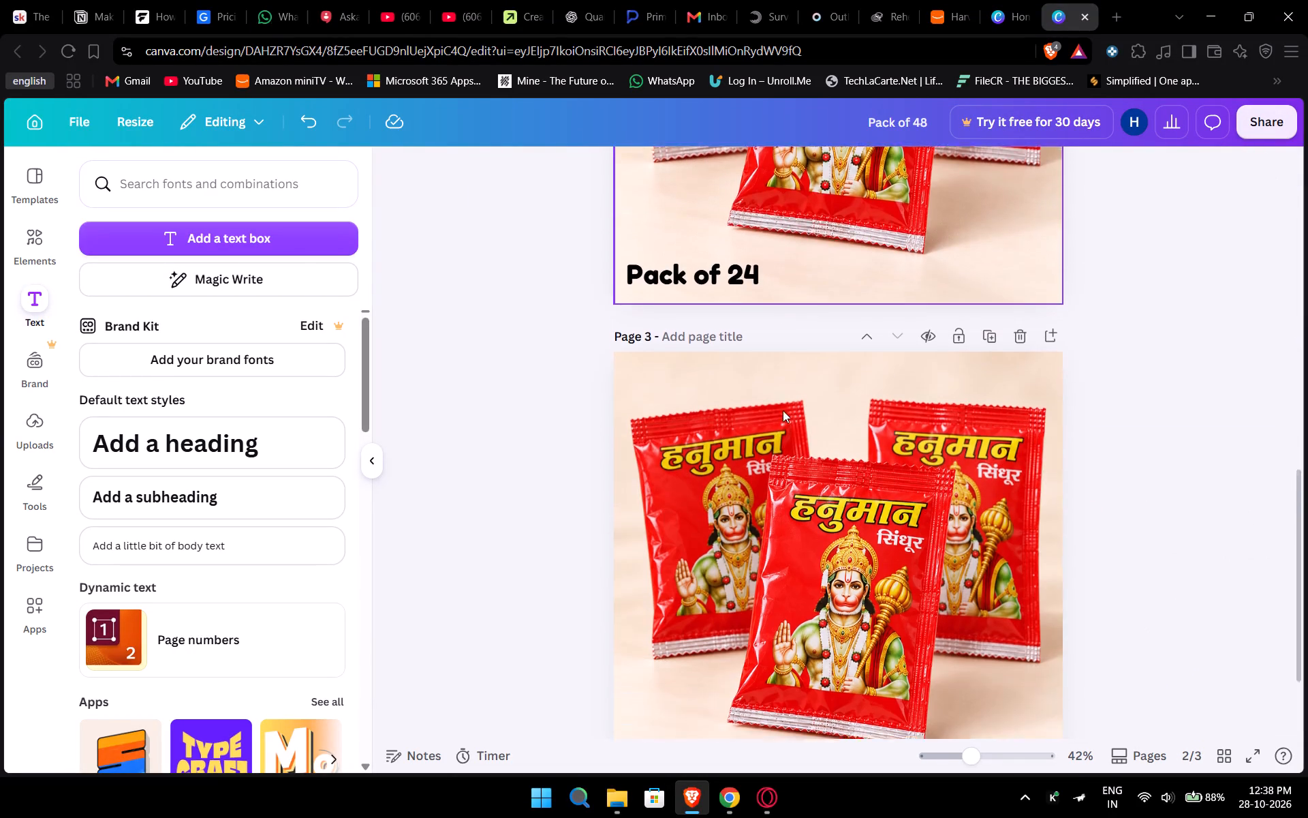
scroll(783, 410, down, 3)
click(1268, 119)
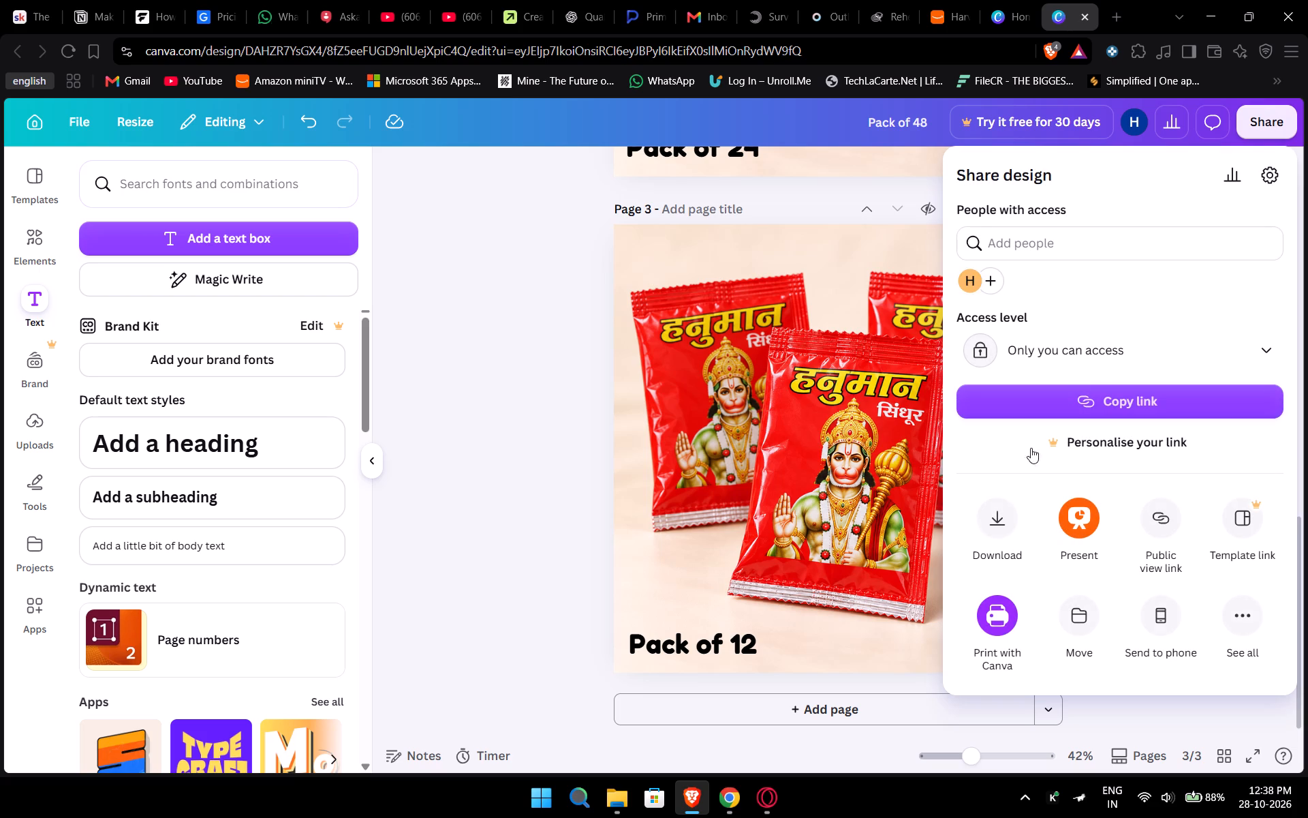
click(1003, 505)
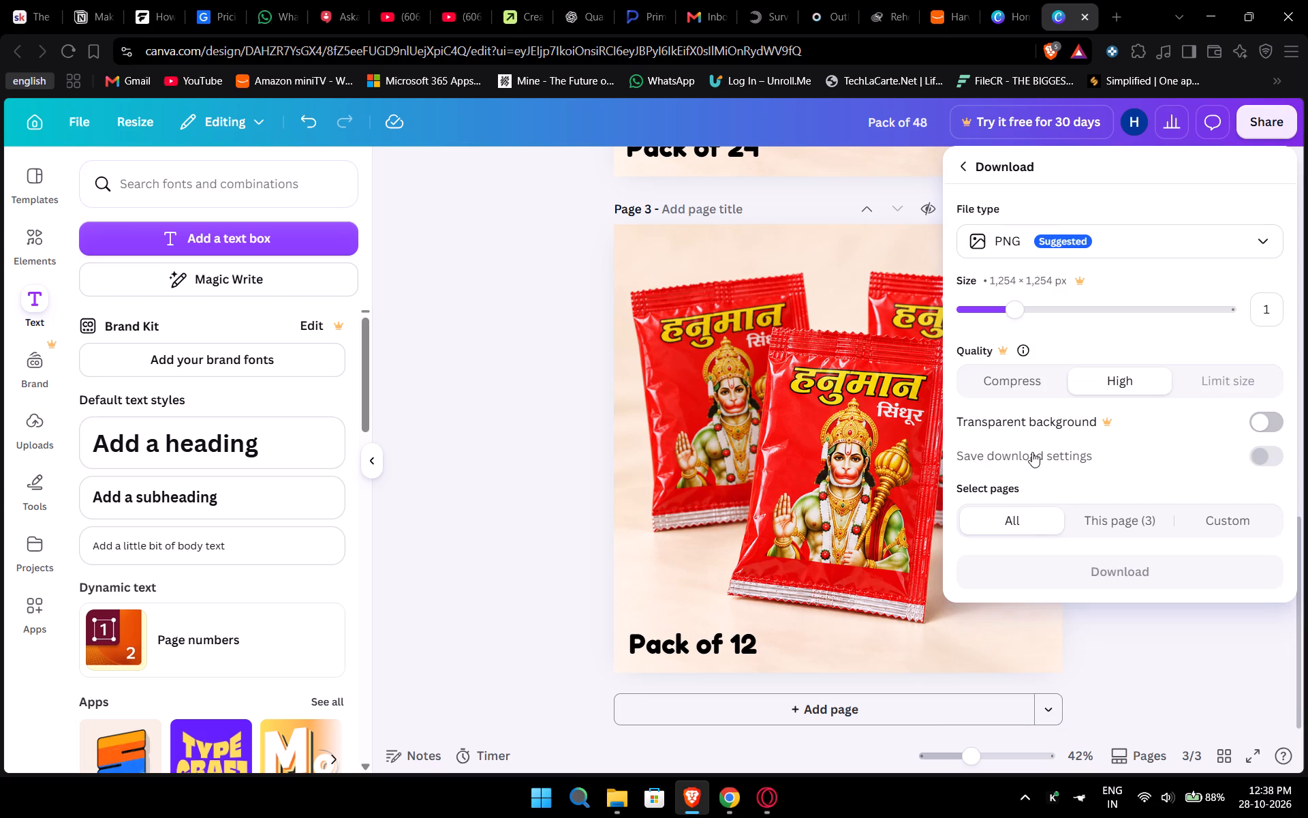
click(1127, 580)
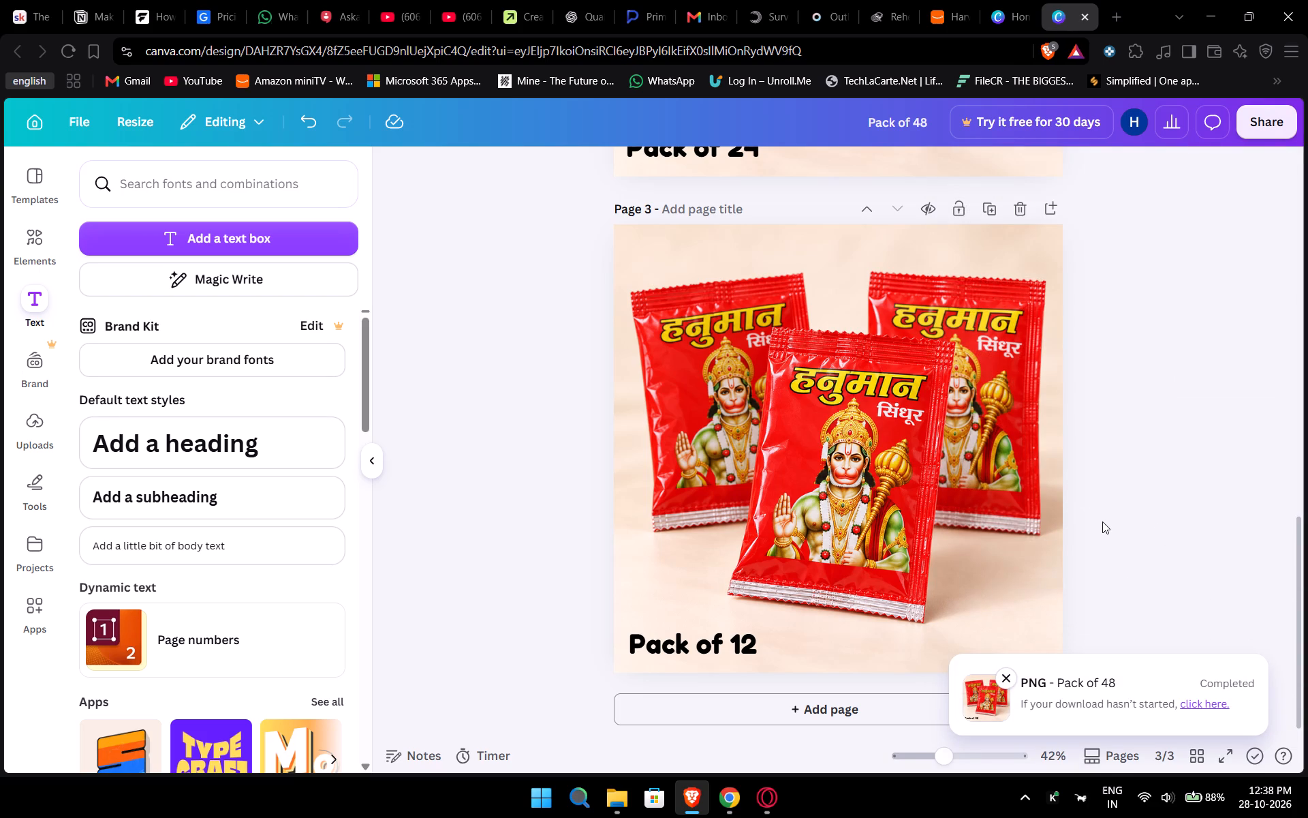
Open the downloaded Pack of 48.zip archive and show its image files as large icons.
key(alt+Tab)
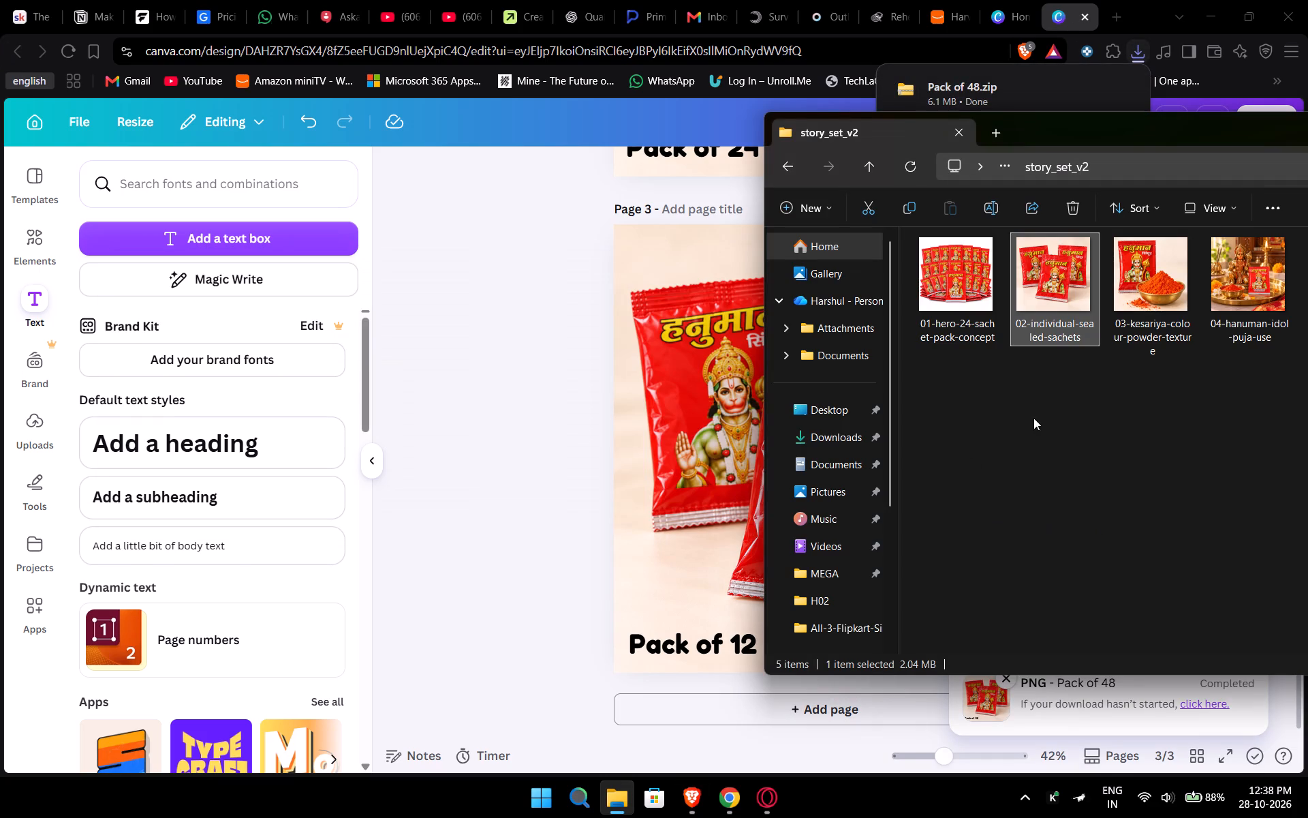
key(alt+Tab)
key(alt+Tab)
key(alt+Tab)
click(959, 86)
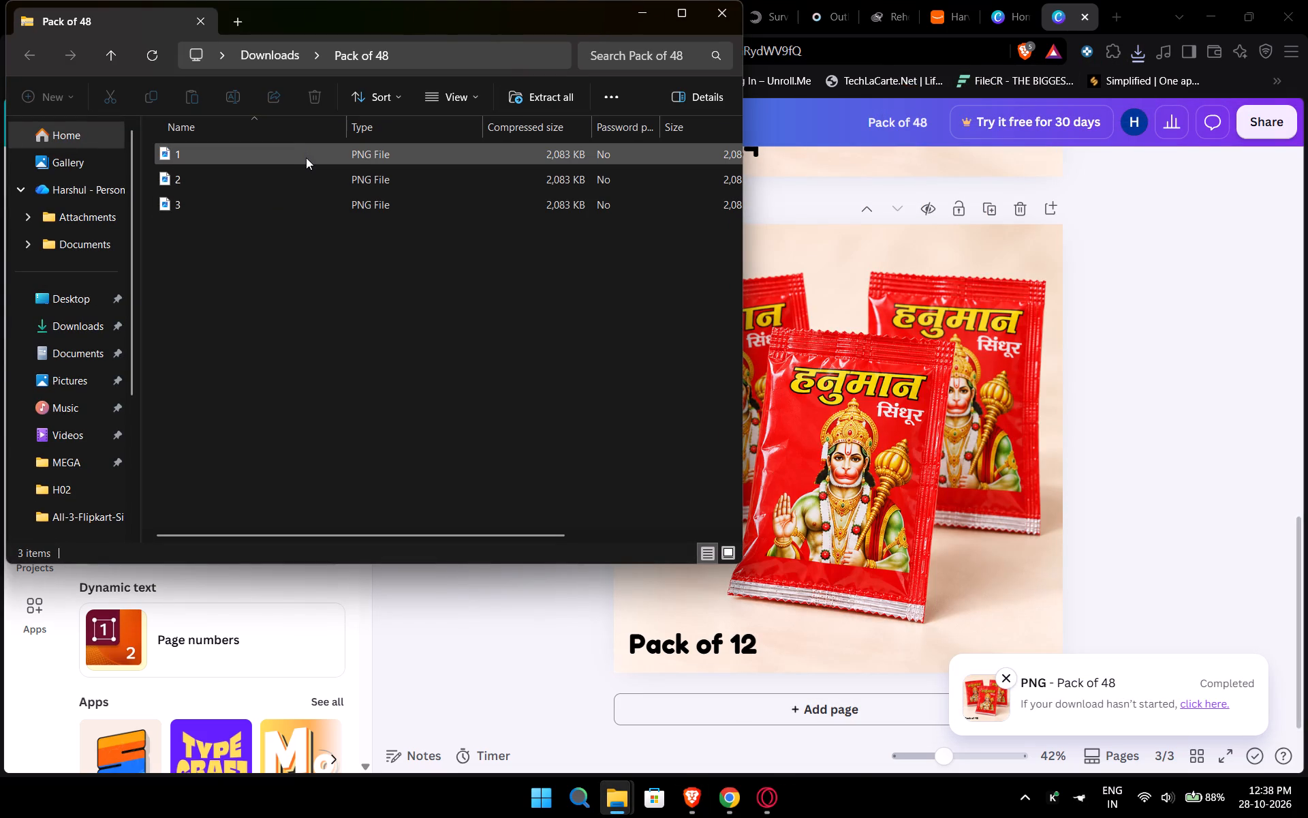
click(431, 104)
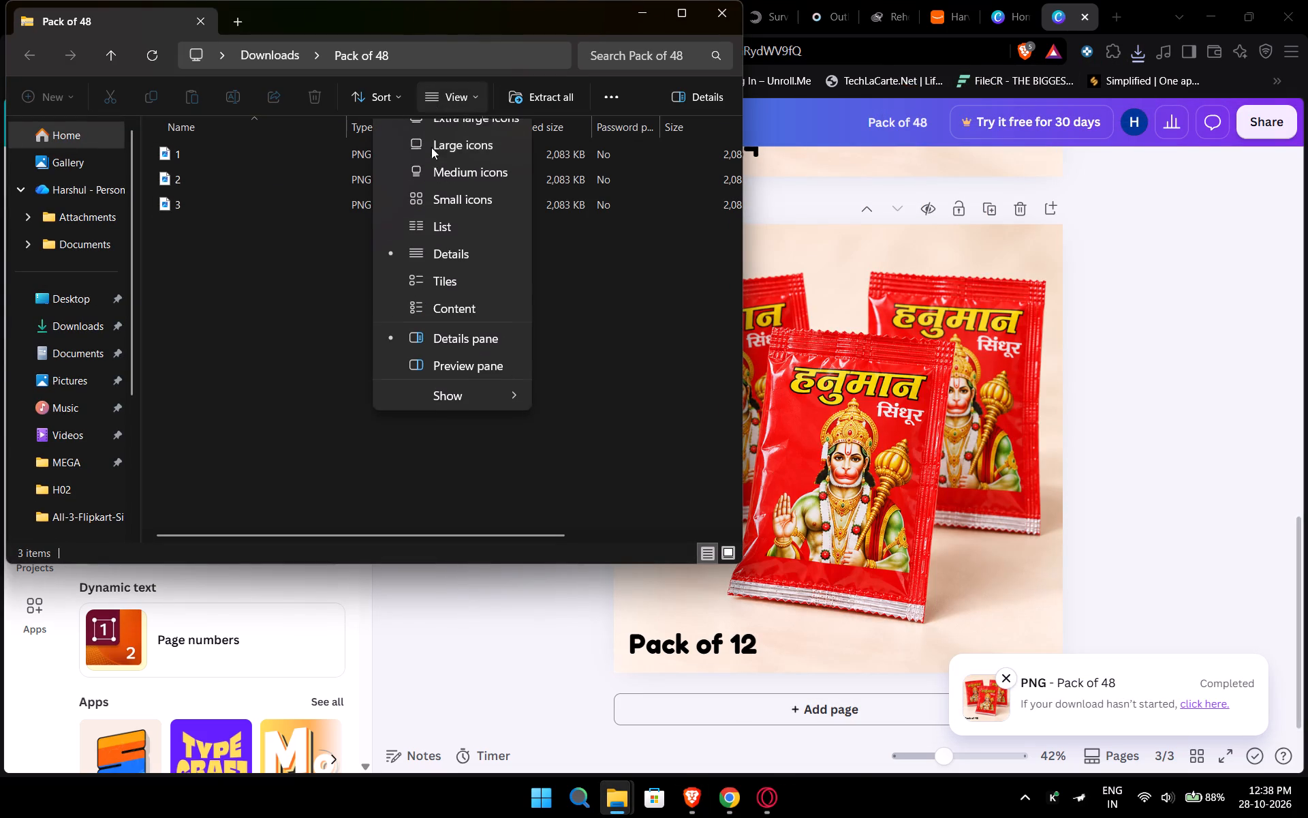
click(421, 224)
click(462, 106)
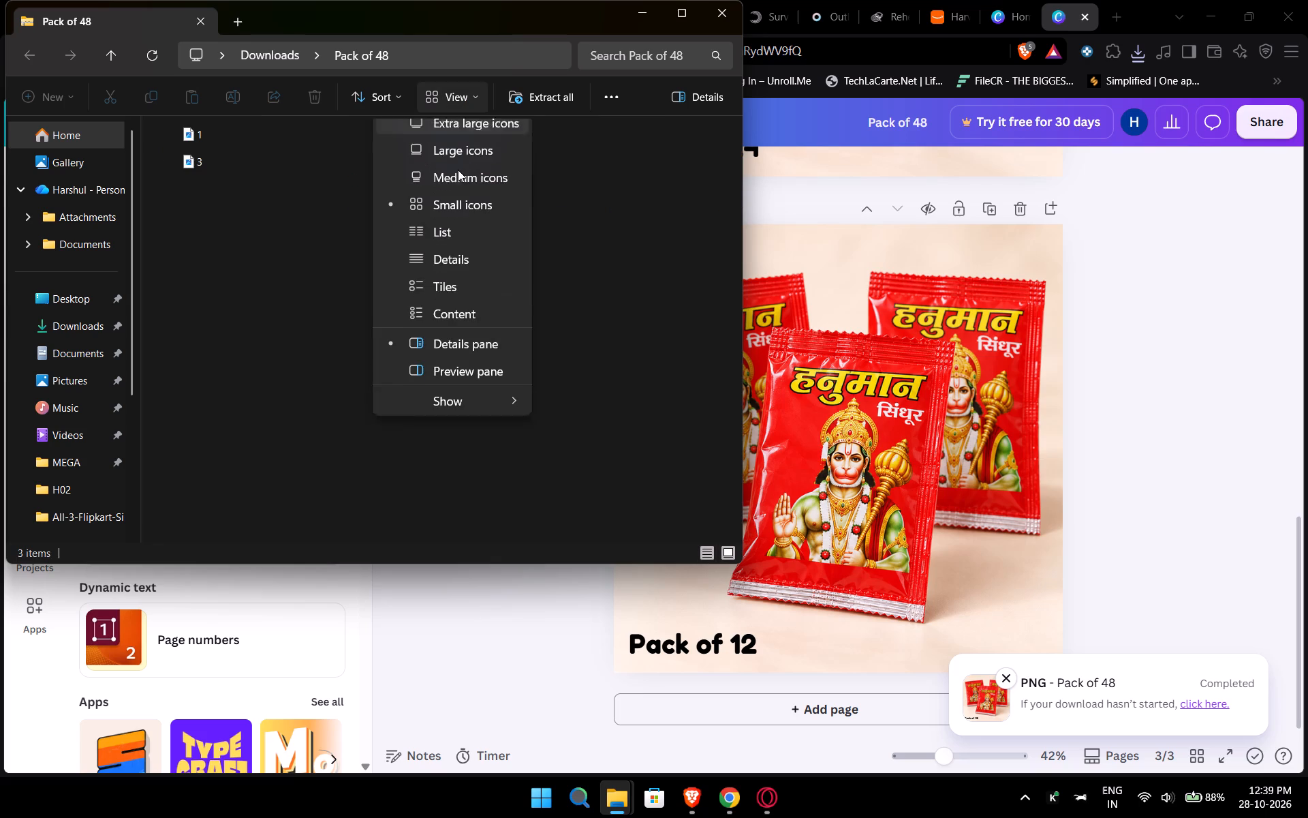
click(452, 194)
click(461, 104)
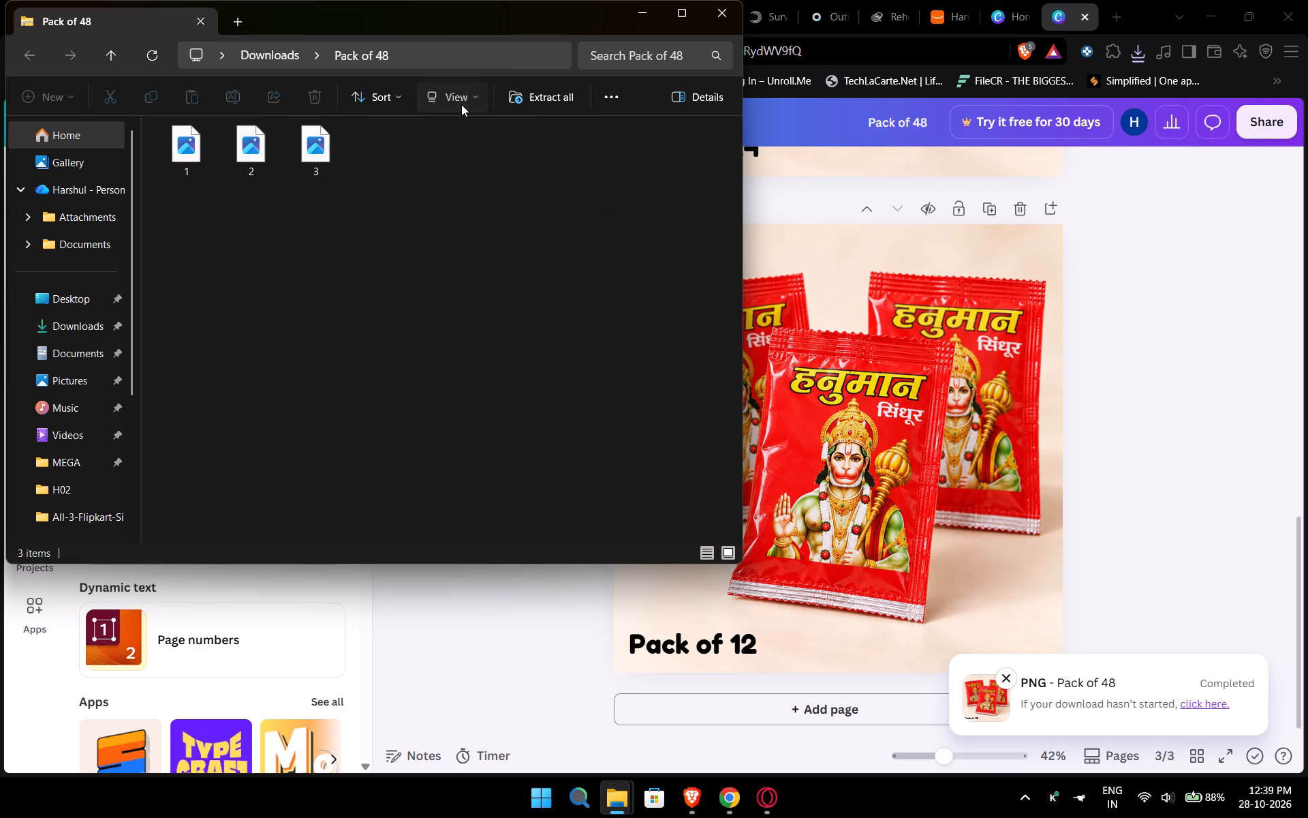
click(453, 171)
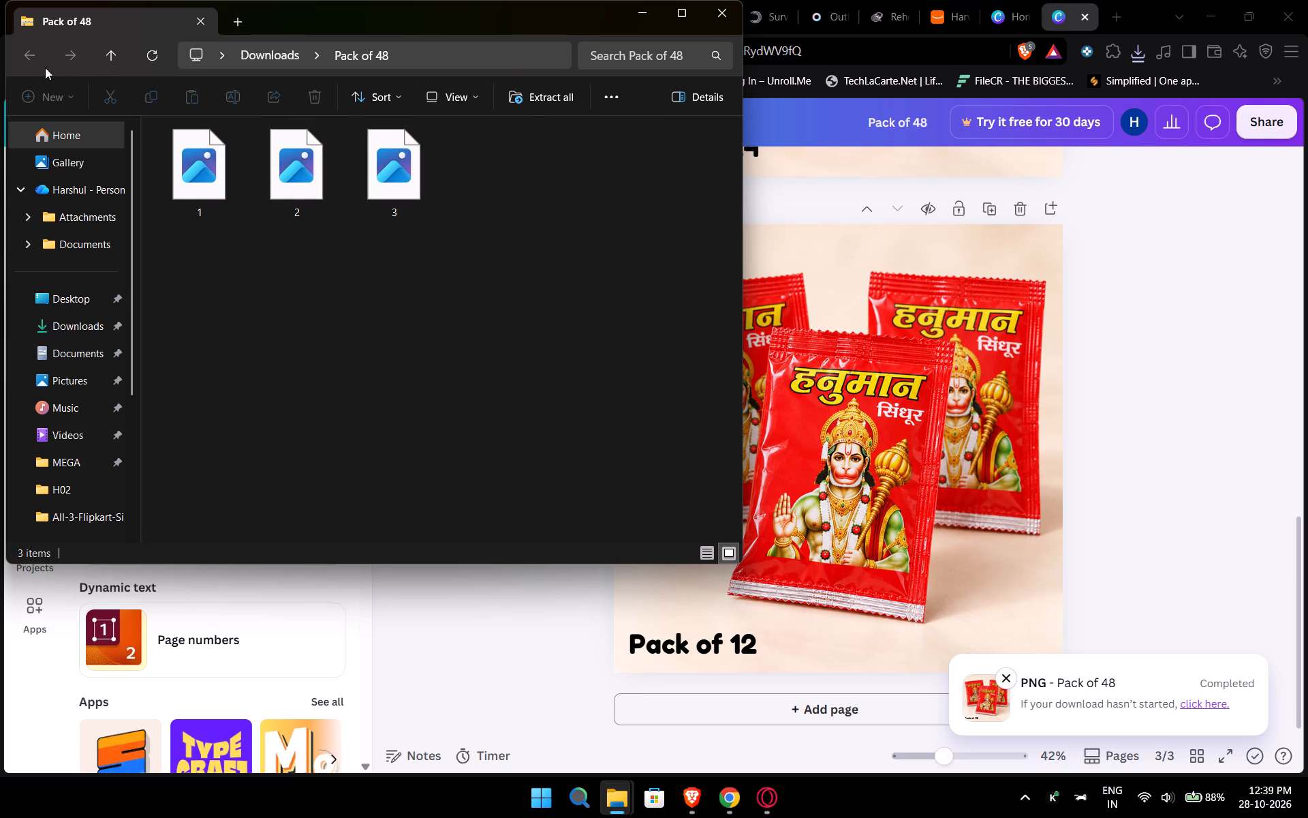
Extract the Pack of 48 archive in the Downloads folder into its own folder named Pack of 48.
click(283, 55)
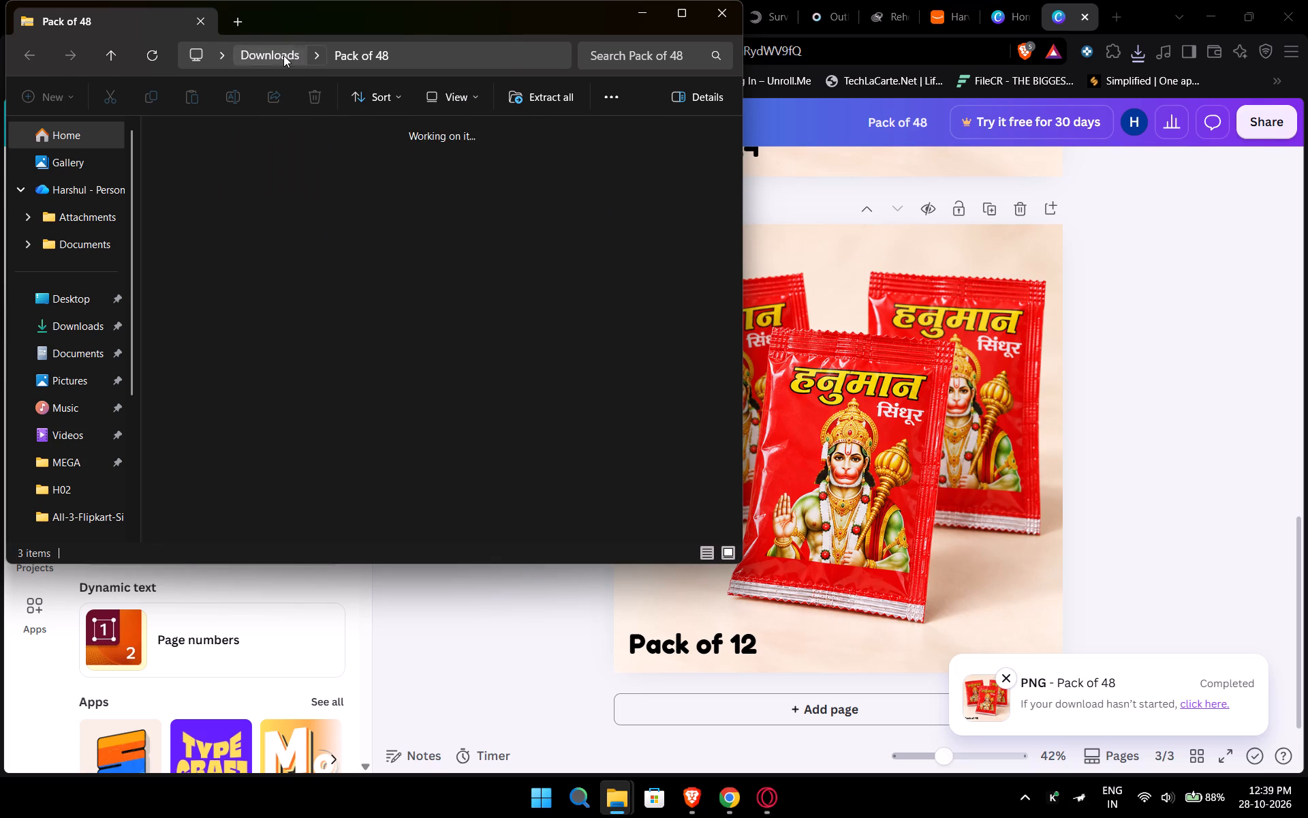
right_click(197, 200)
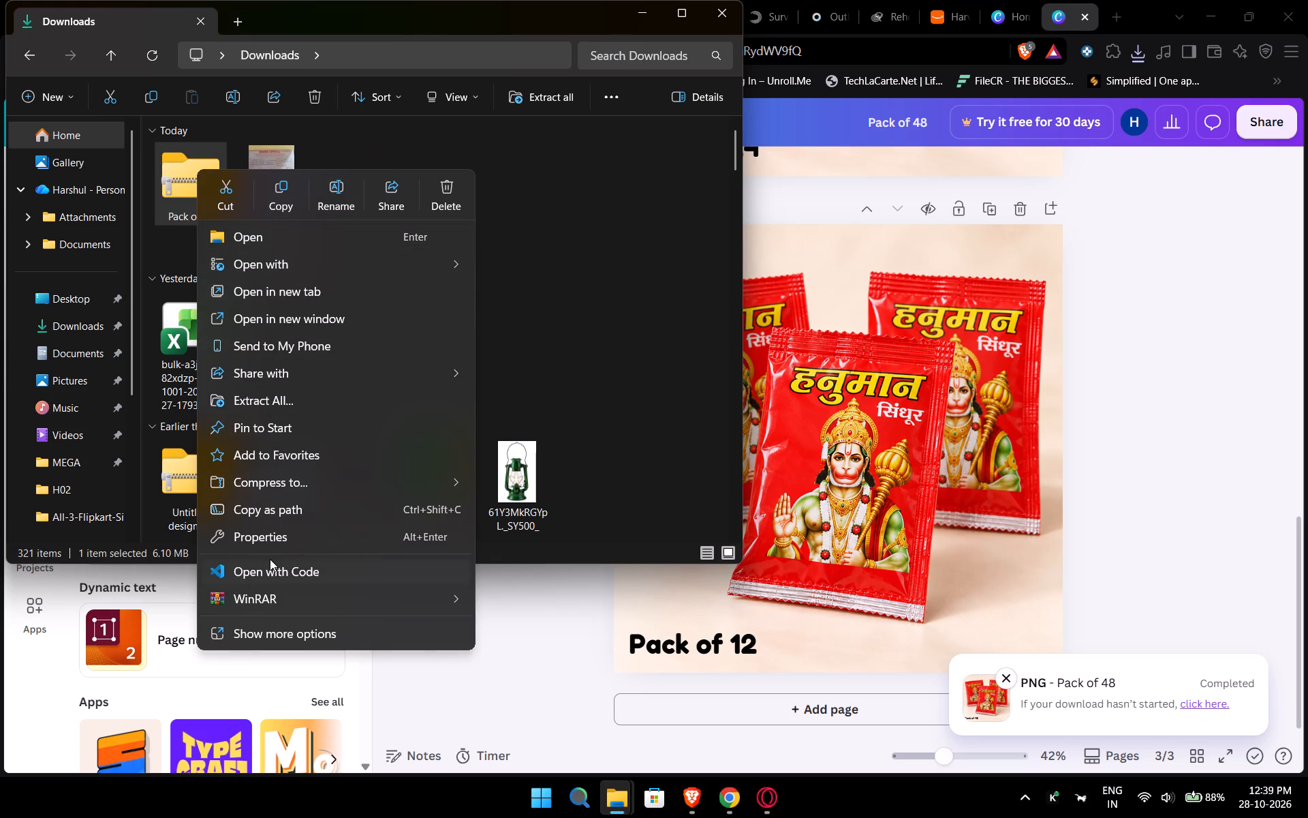
click(537, 663)
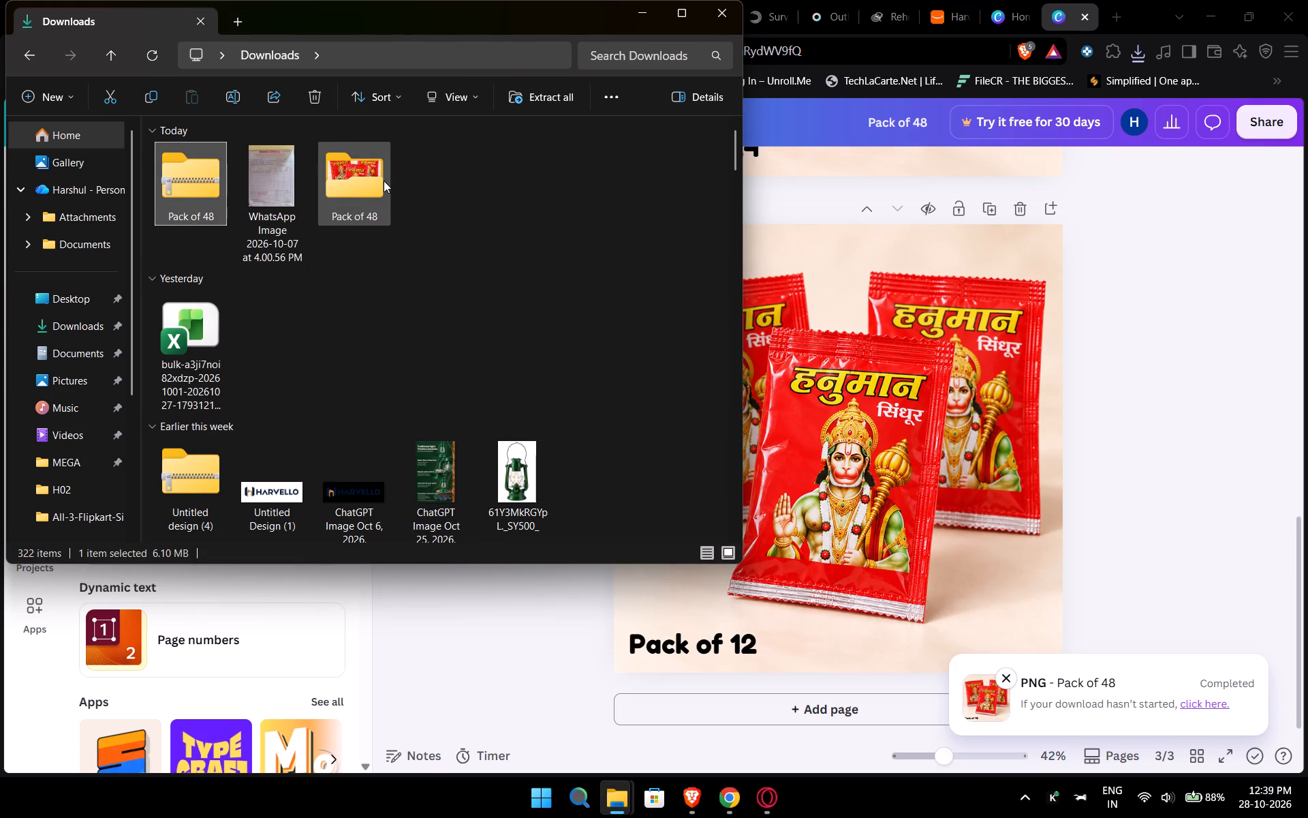
Open the extracted Pack of 48 folder and show its images as extra large icons.
double_click(384, 181)
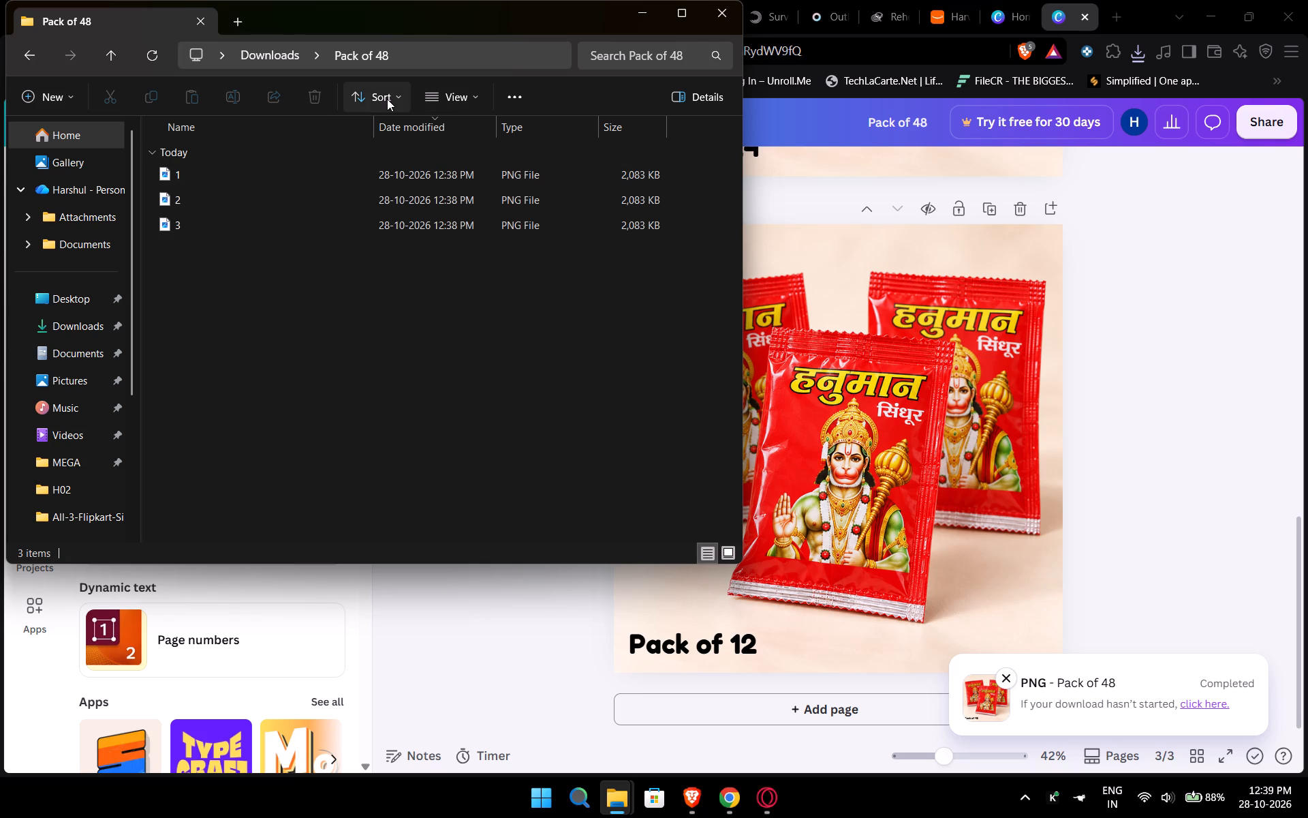
click(387, 99)
click(452, 100)
click(450, 149)
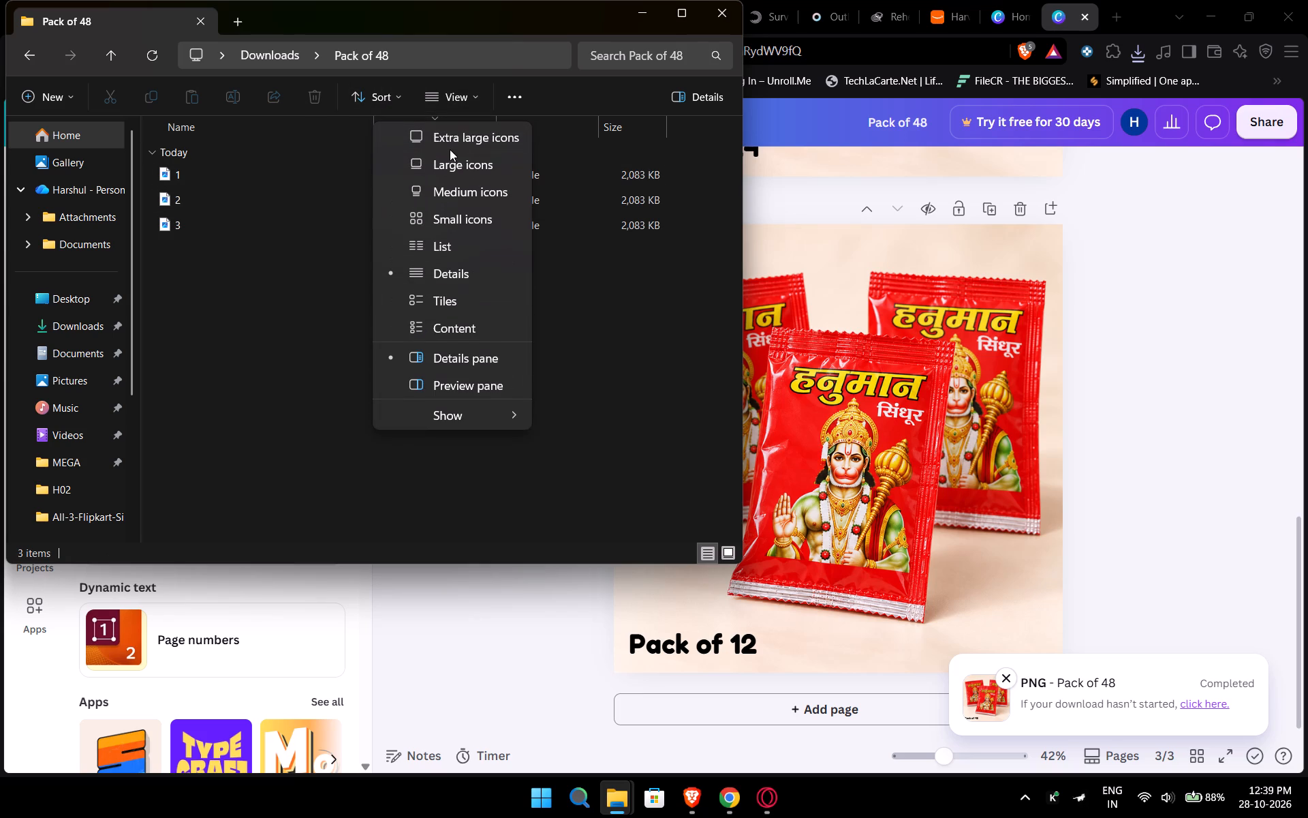
click(450, 165)
click(316, 294)
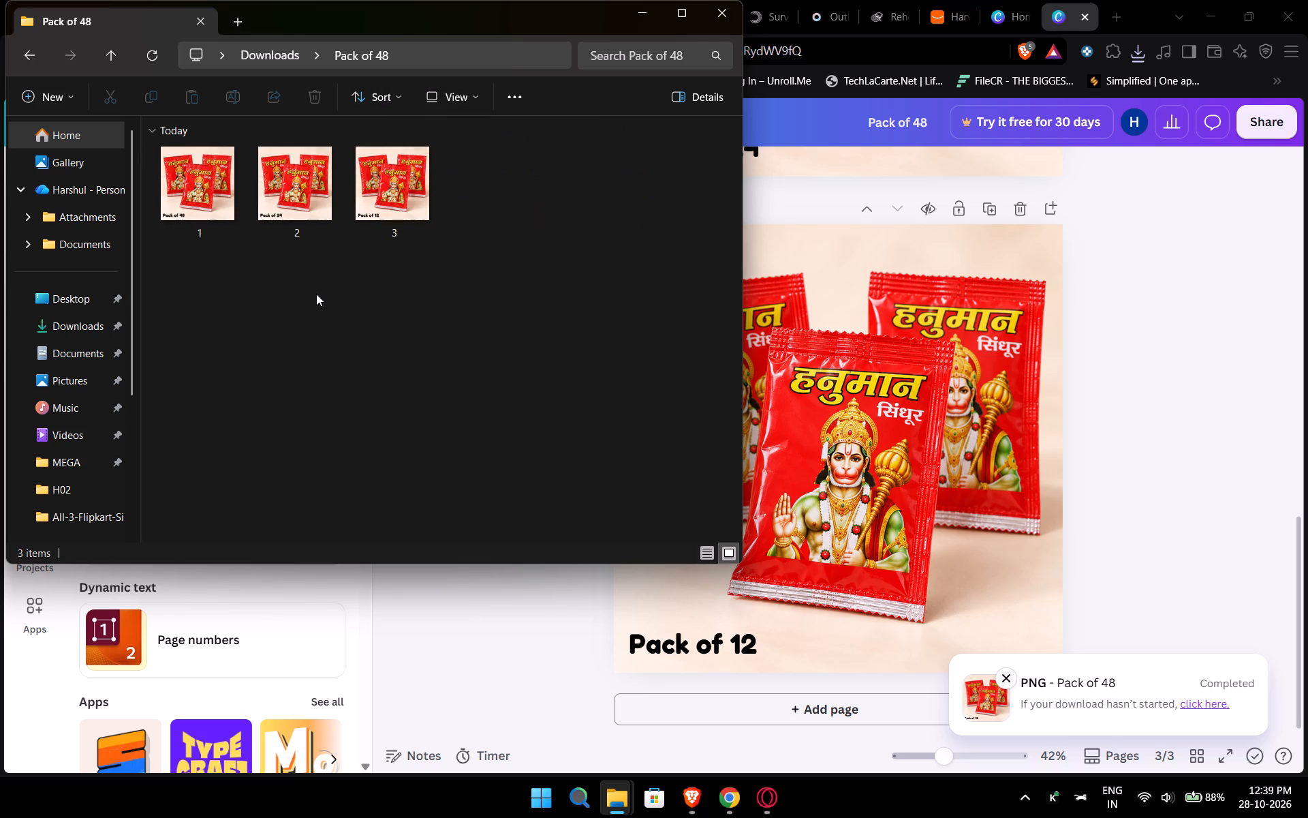
click(457, 105)
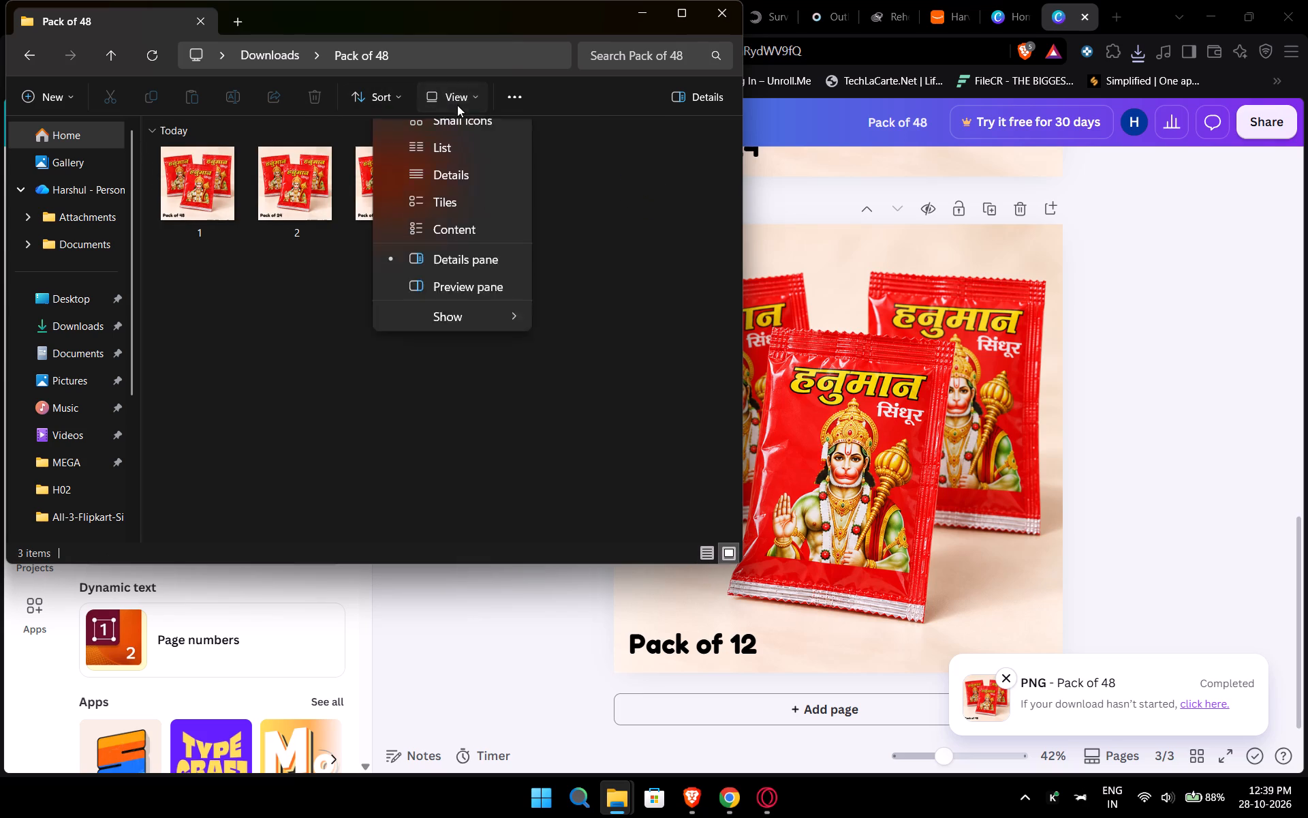
click(452, 138)
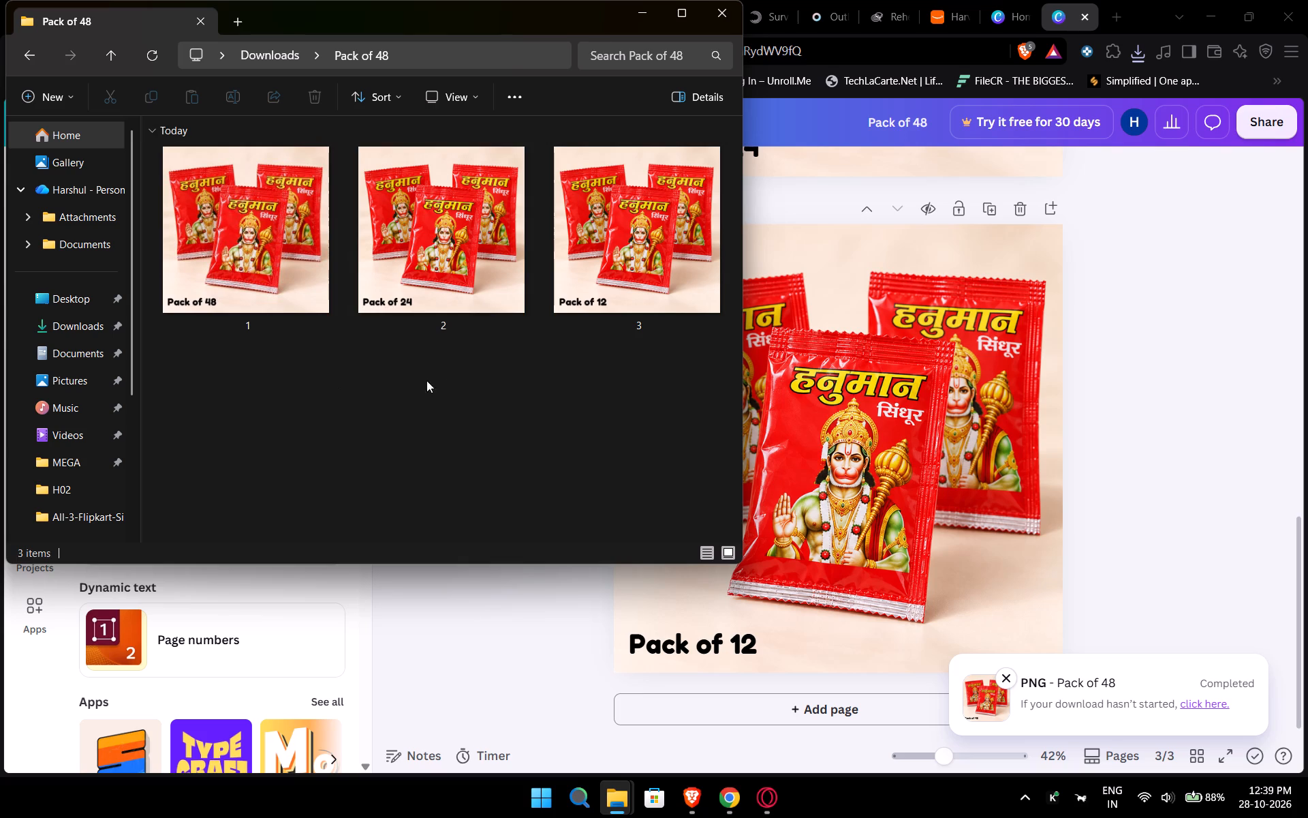
Switch to the Amazon Edit Listing page in Opera and check the item name in the product identity section.
key(alt+Tab)
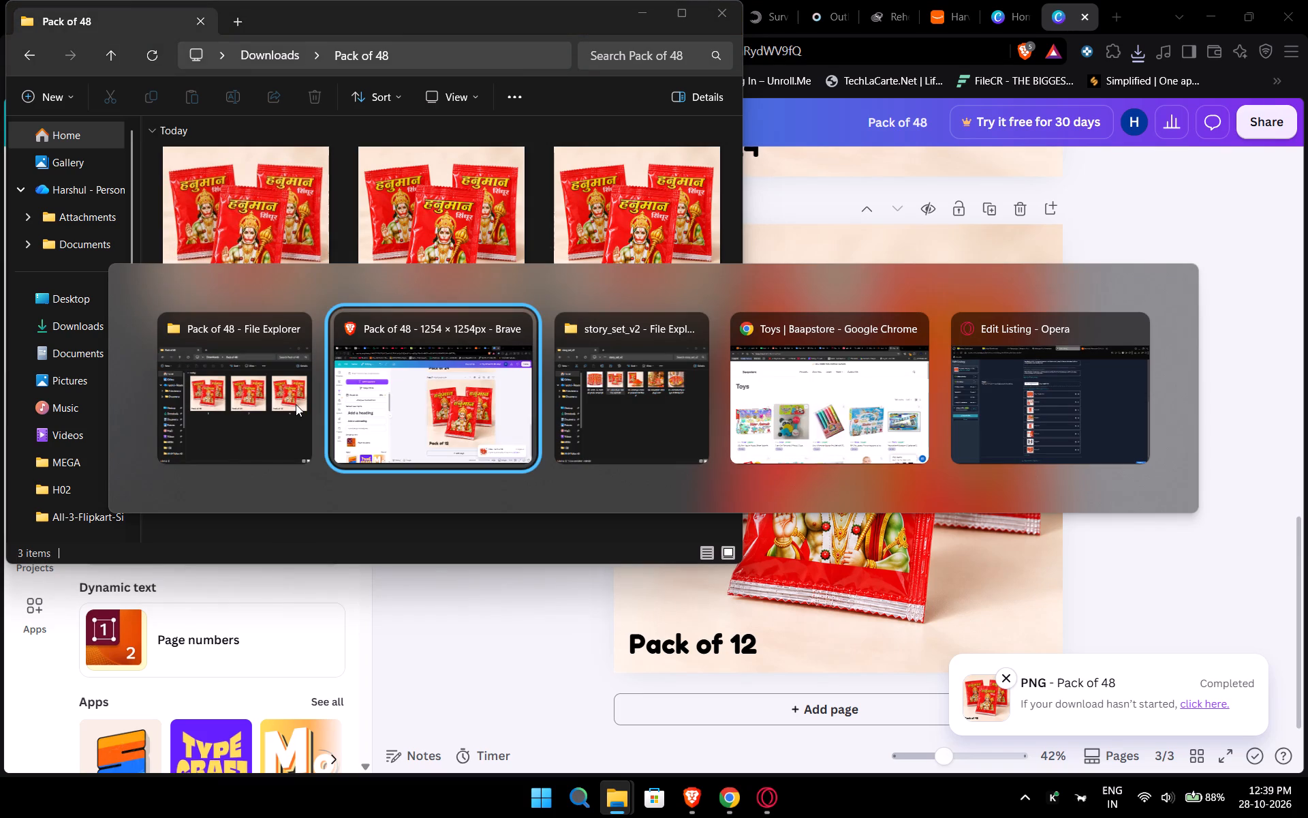
key(alt+Tab)
key(alt+Tab)
key(alt+Tab)
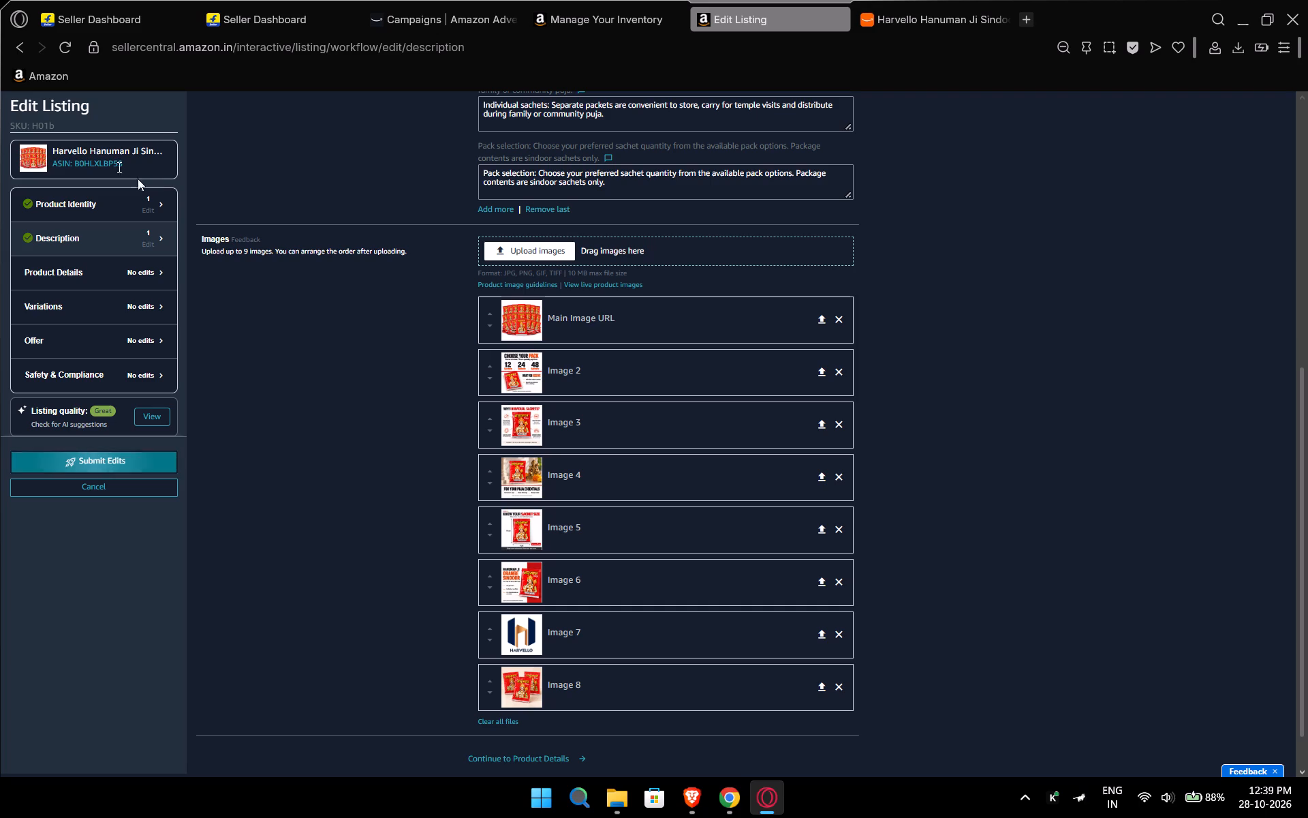
click(51, 213)
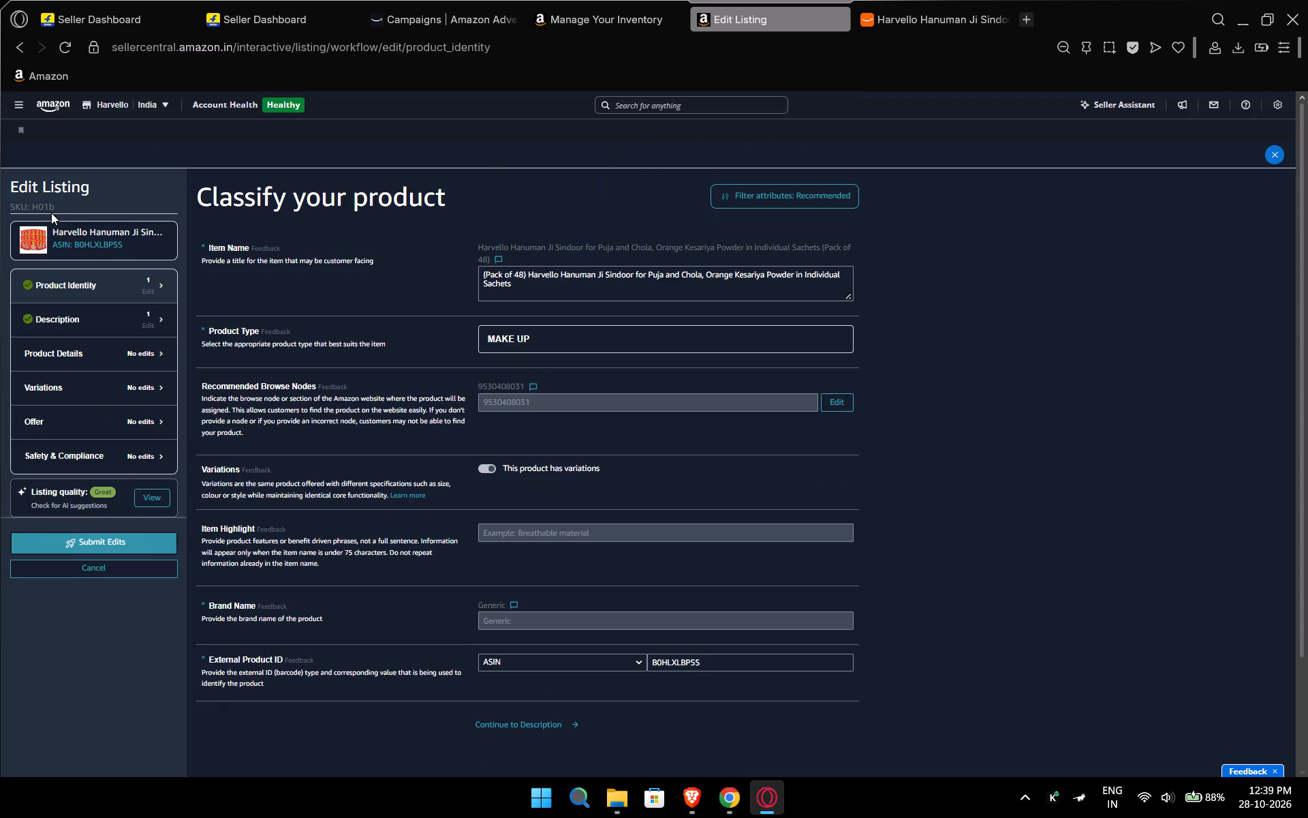
Upload the Pack of 48 image (file 1) to the listing's description images and remove the old Image 8.
click(93, 331)
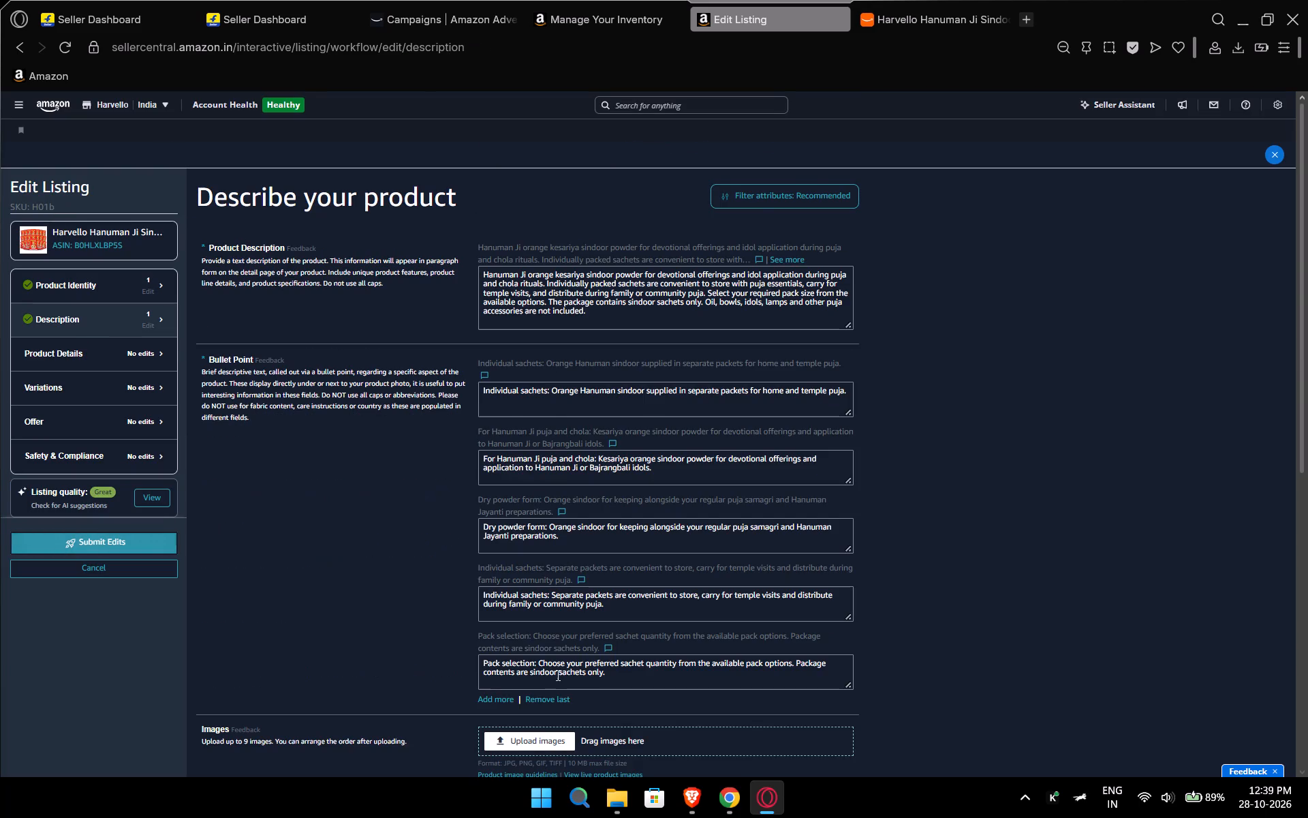
scroll(425, 631, down, 7)
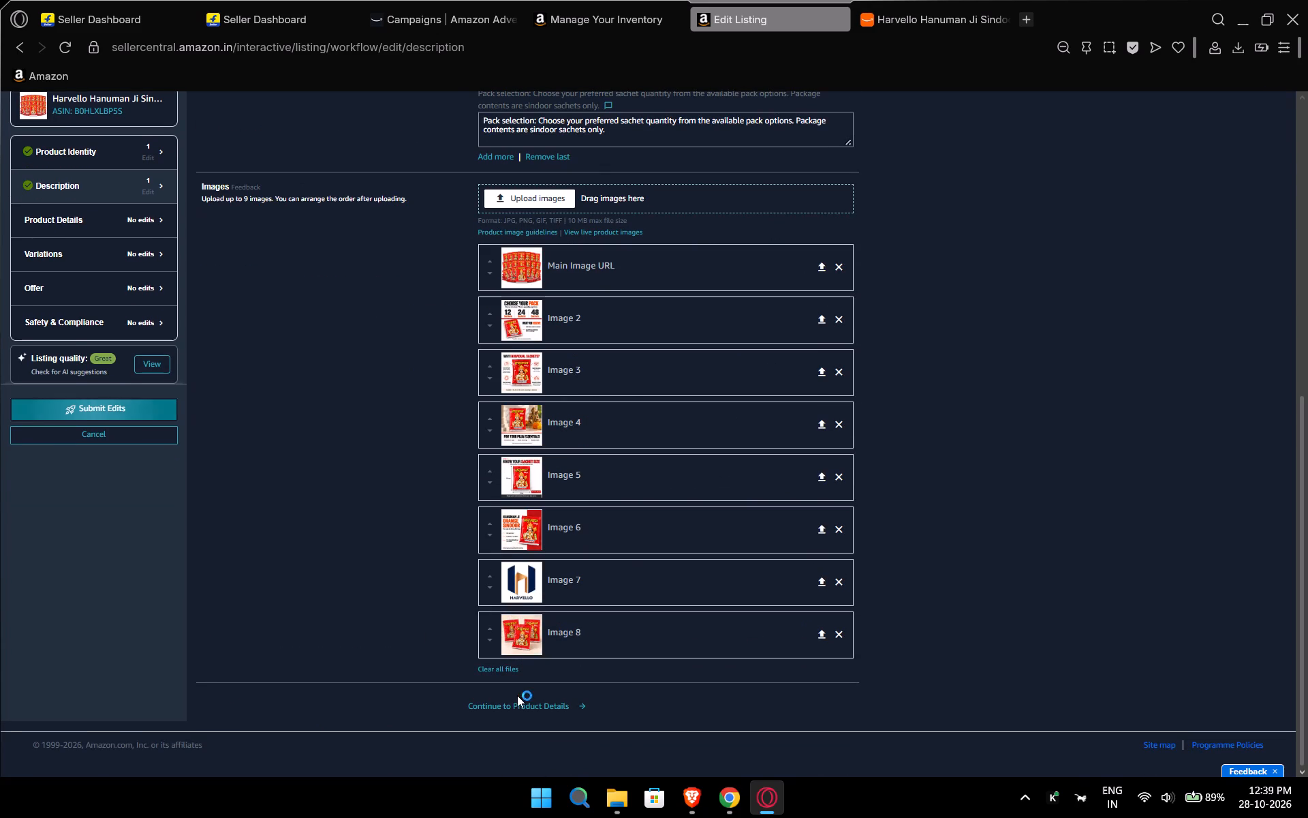
click(621, 803)
click(702, 701)
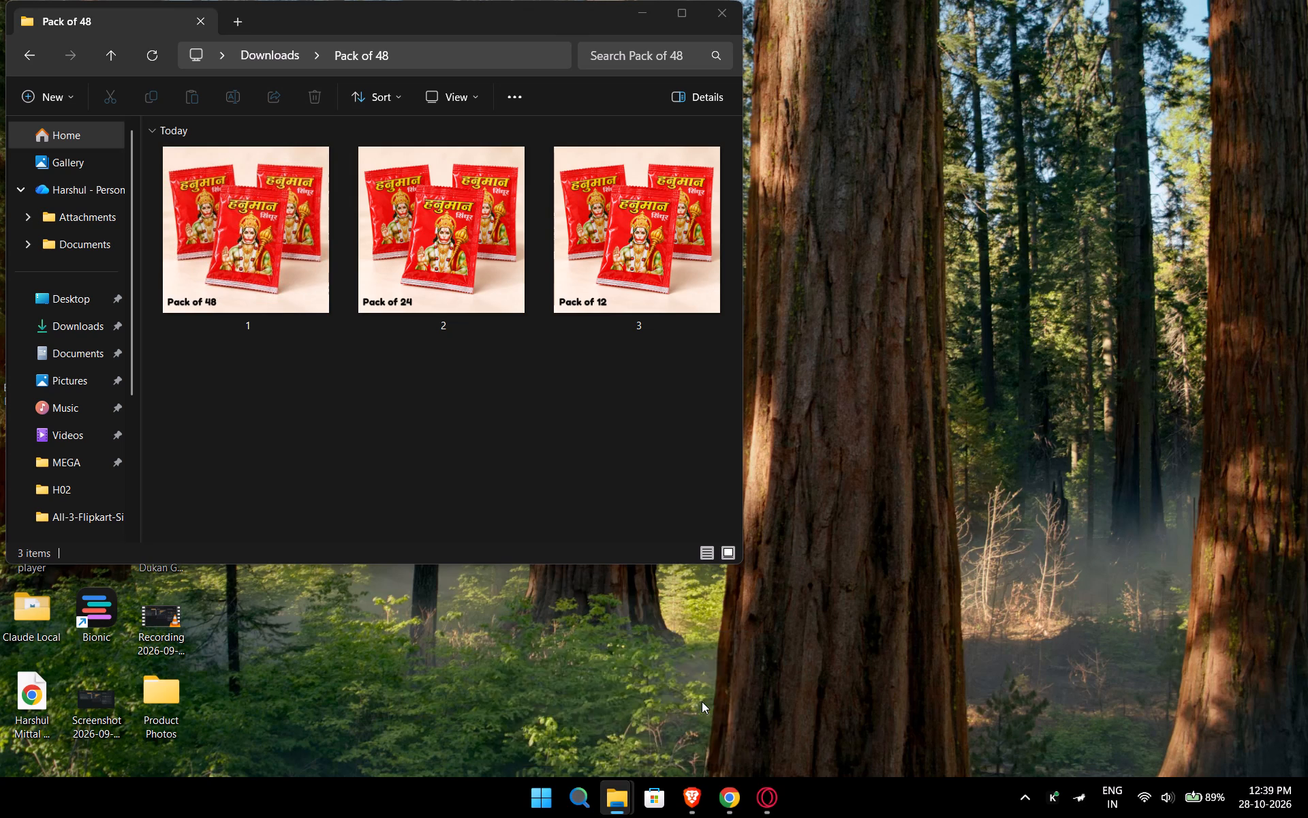
drag(298, 279, 811, 361)
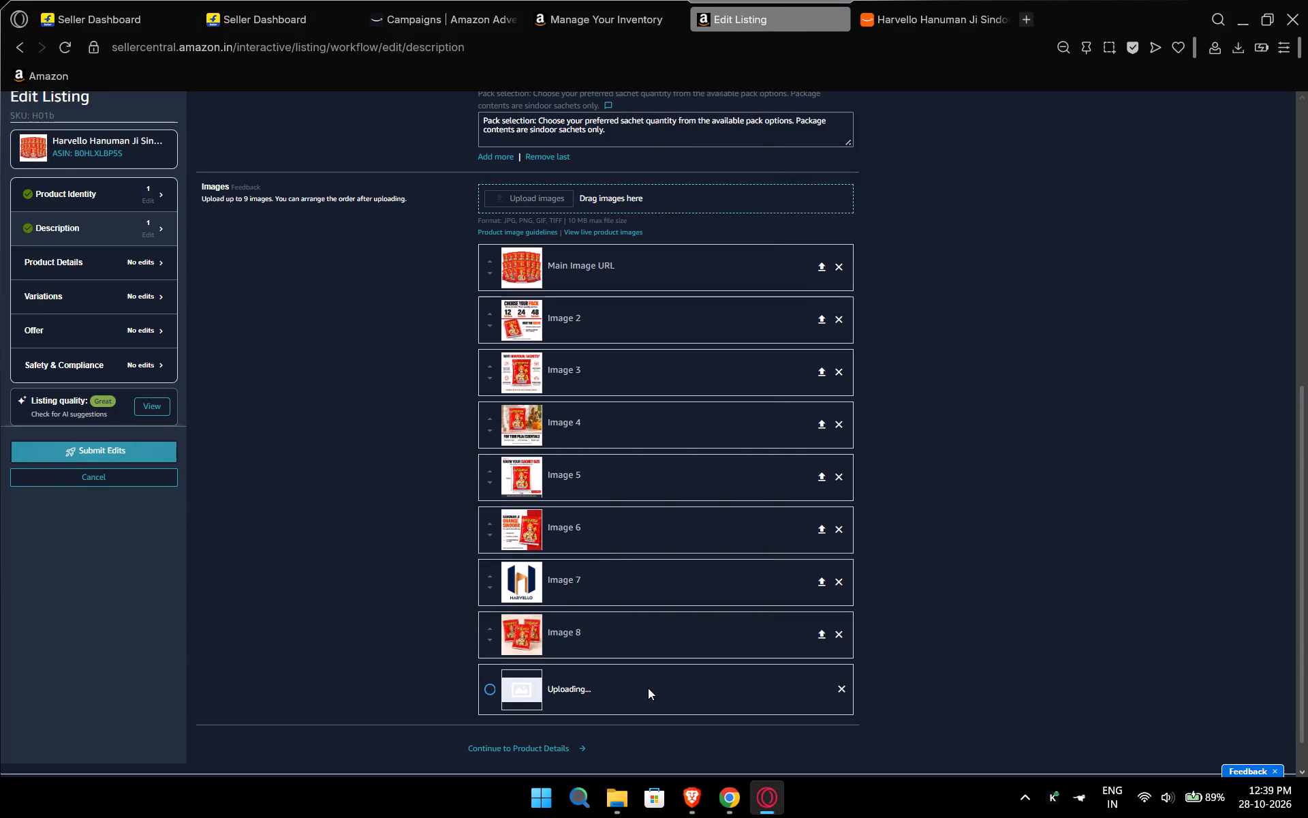
click(838, 637)
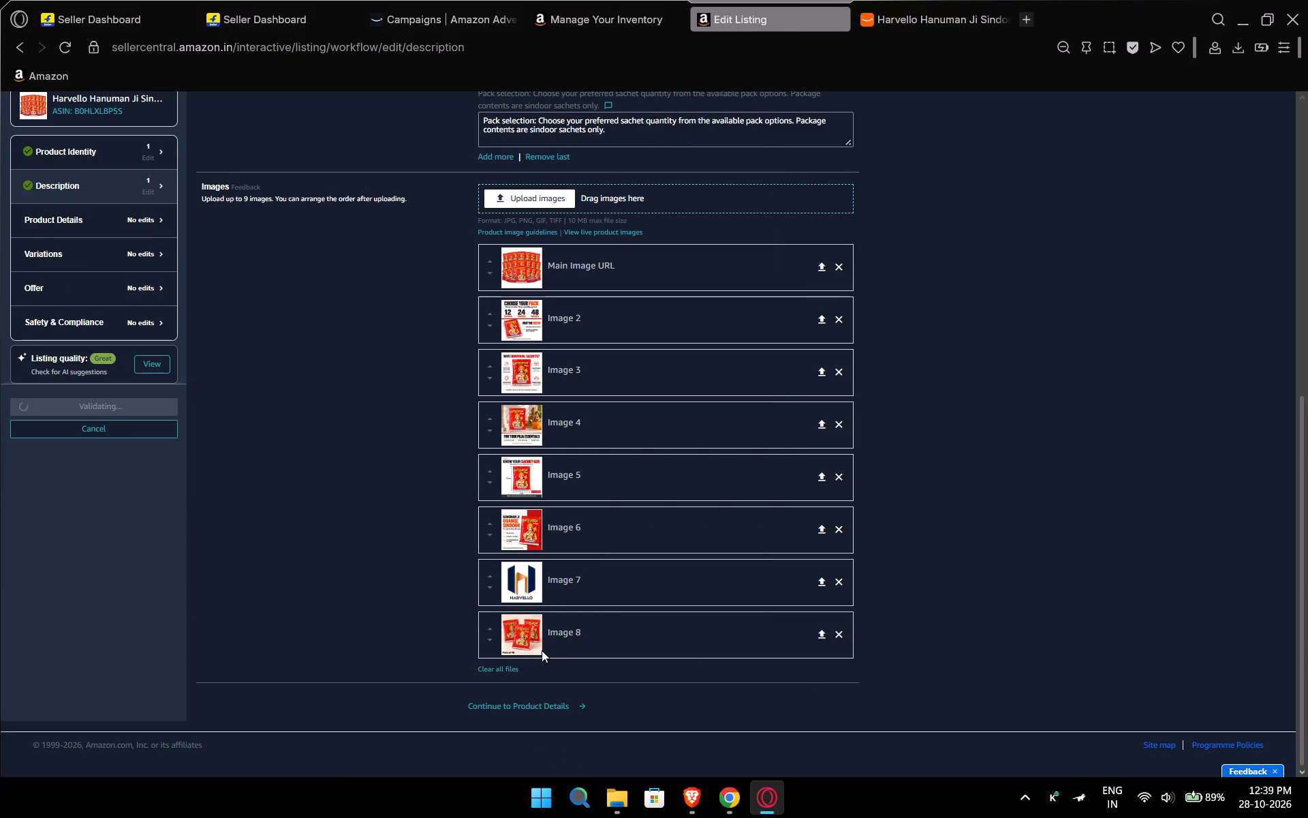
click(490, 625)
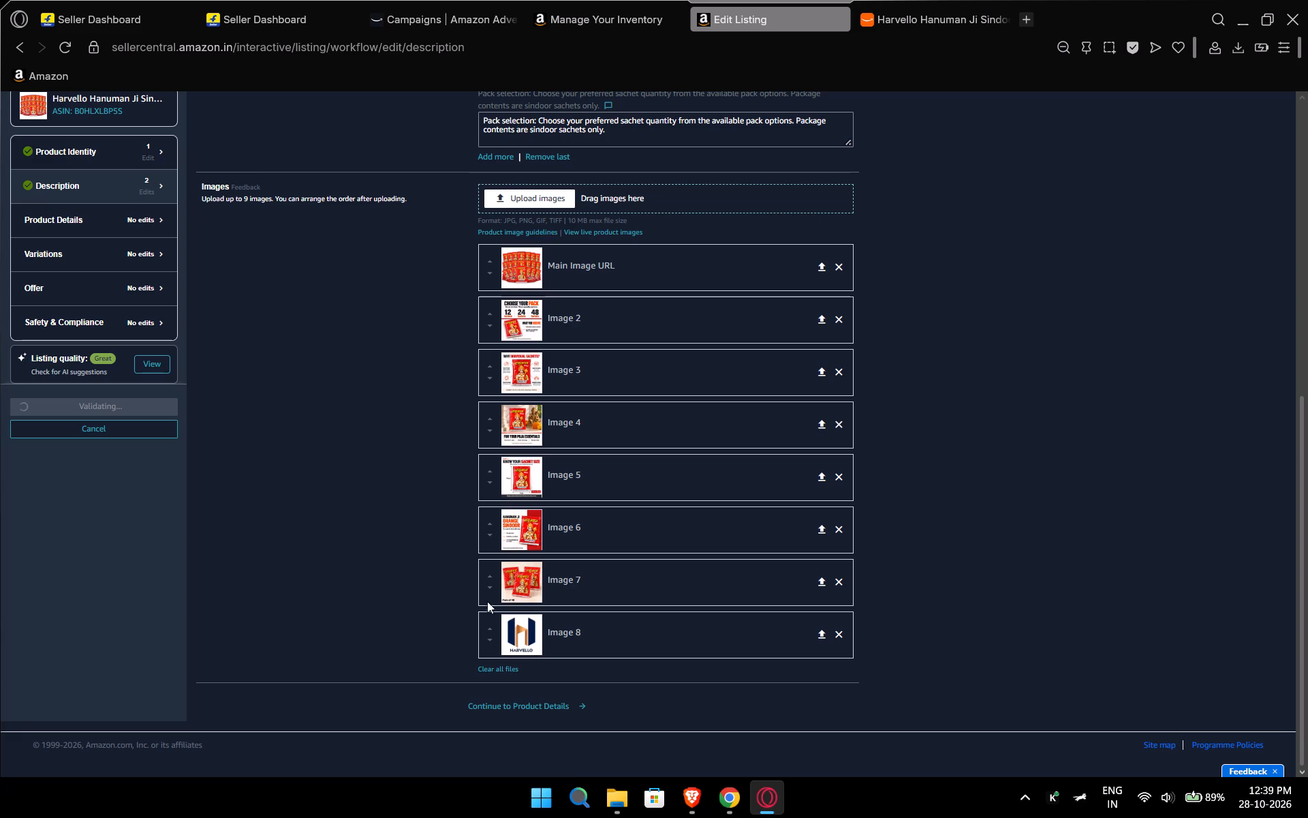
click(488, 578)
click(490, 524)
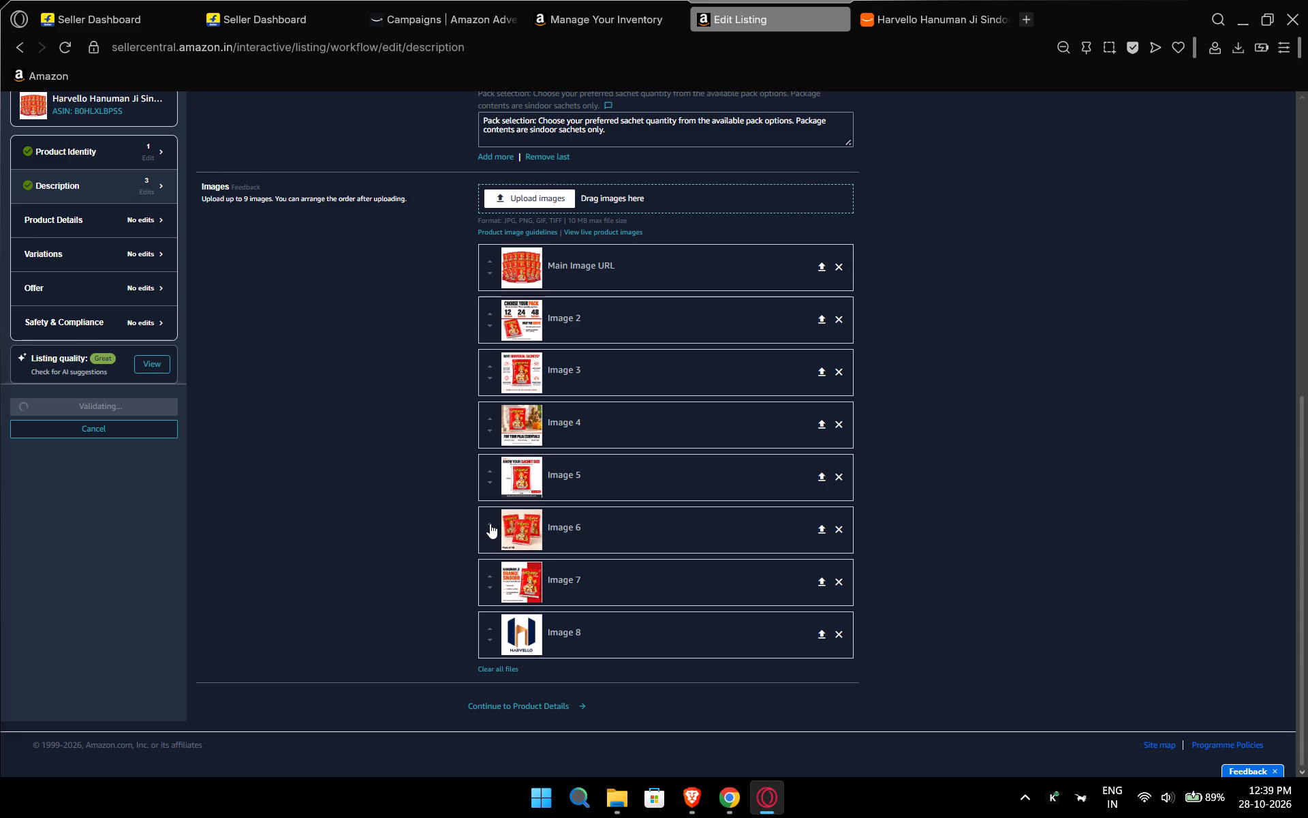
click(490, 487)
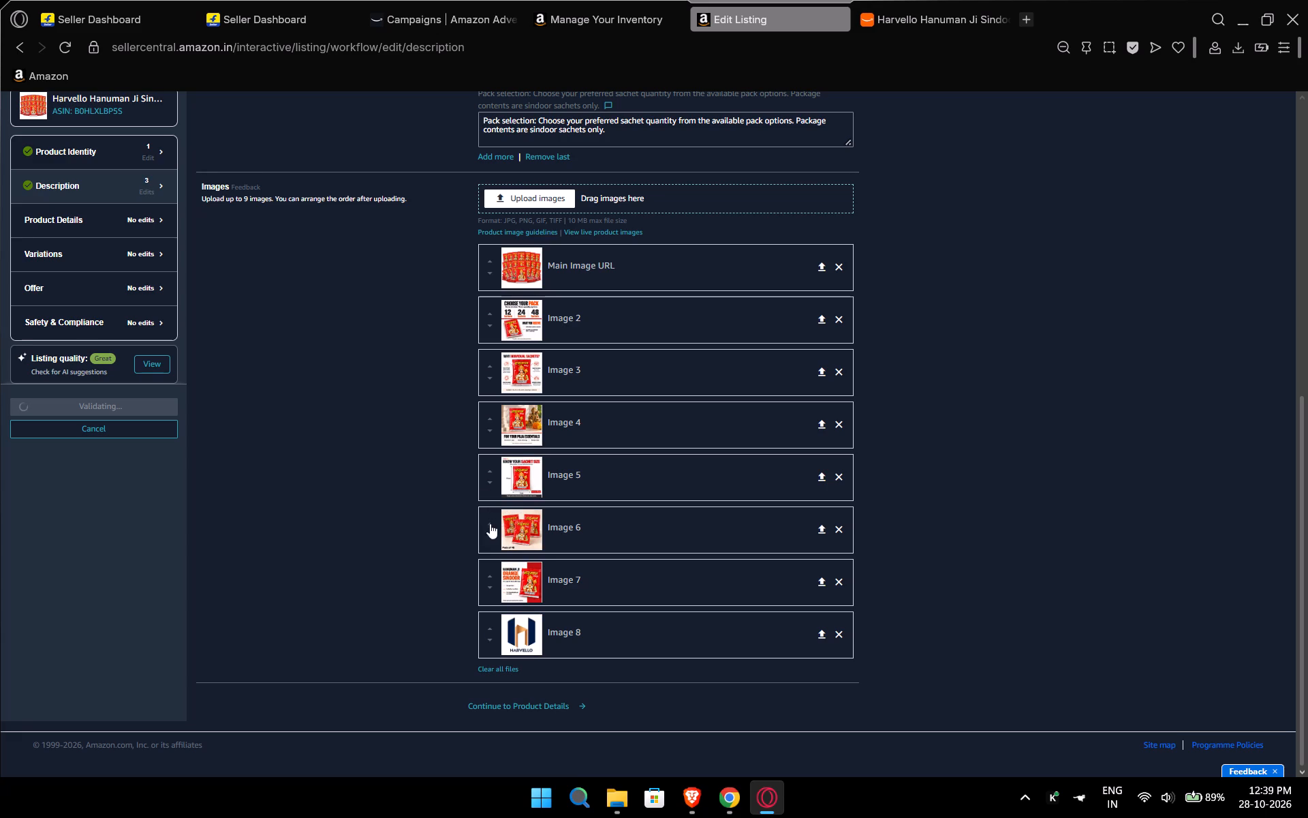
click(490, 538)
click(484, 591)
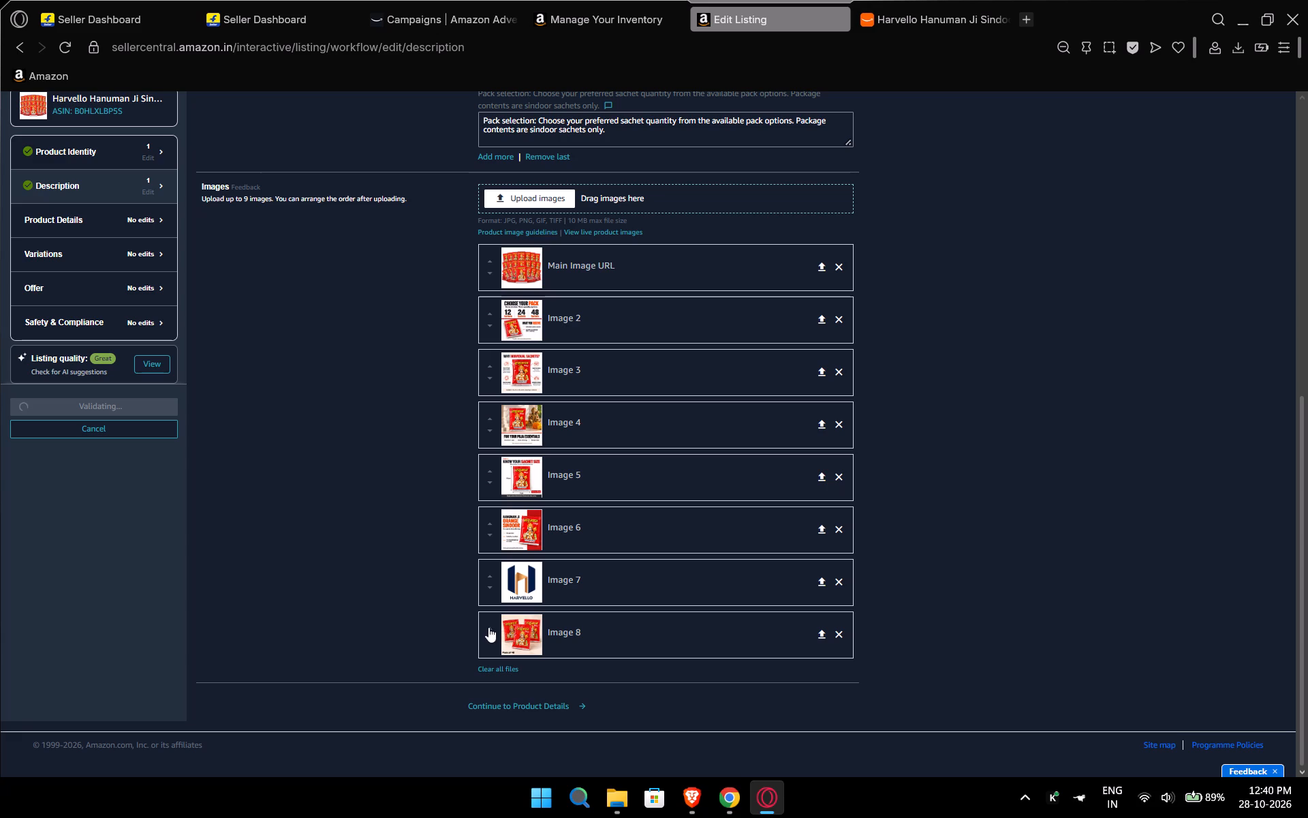
Move the new Pack of 48 image up the listing's image order to the Image 5 position.
click(489, 625)
click(488, 573)
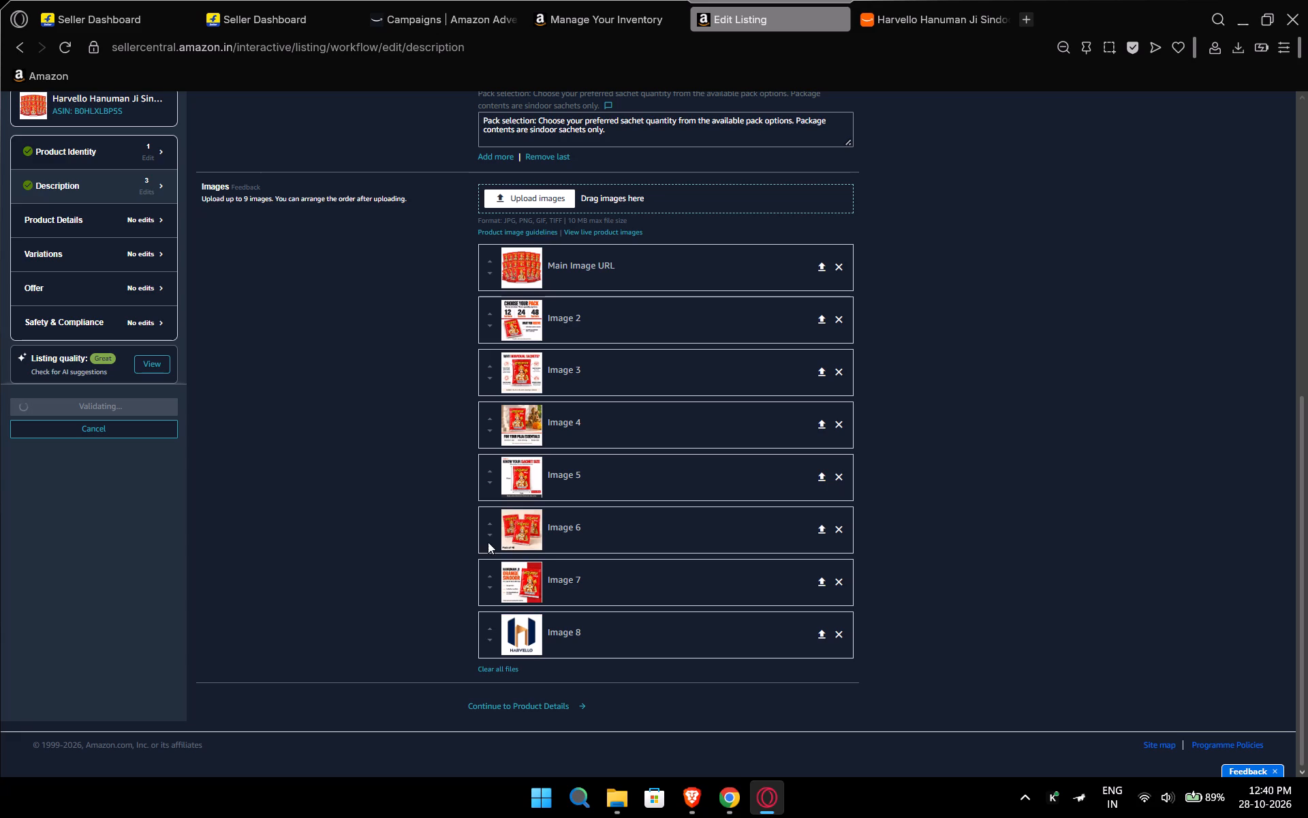
click(488, 528)
click(492, 478)
click(489, 525)
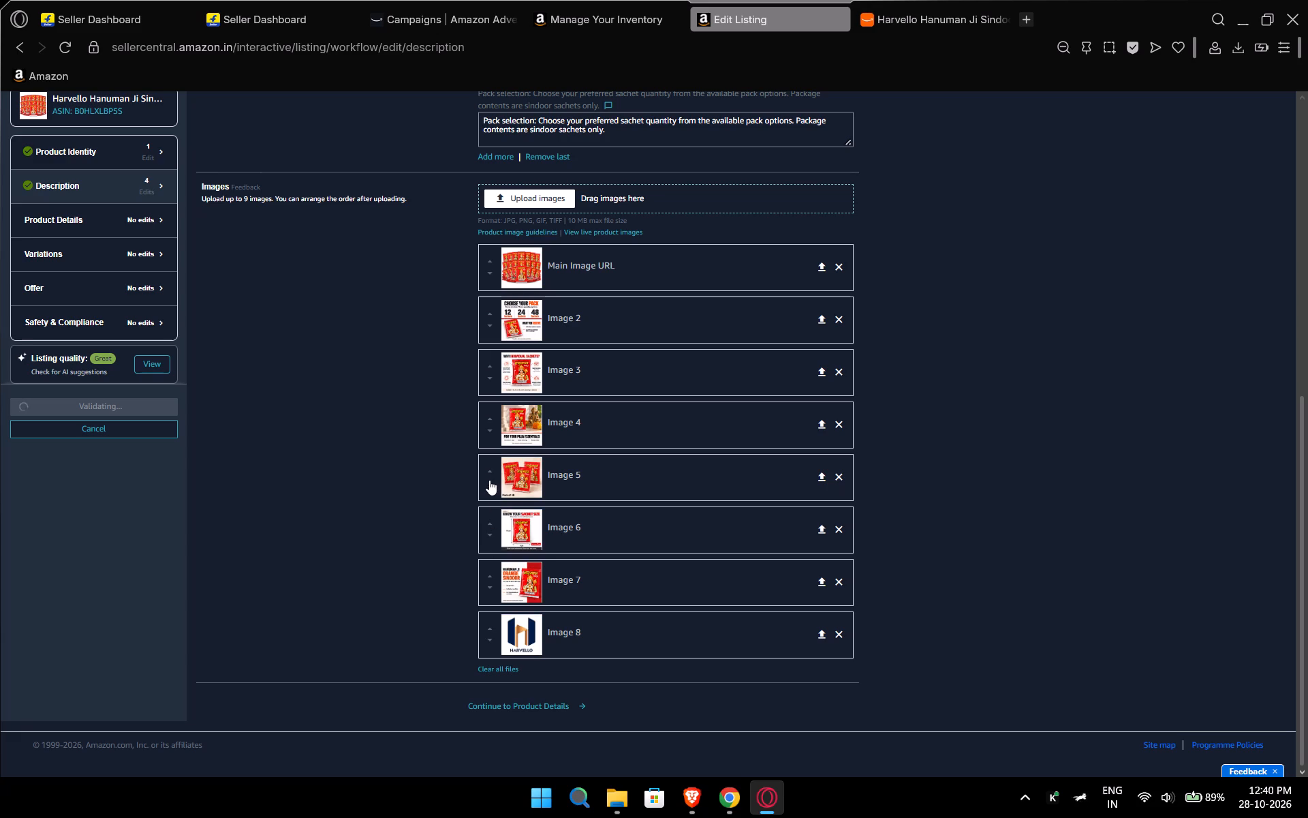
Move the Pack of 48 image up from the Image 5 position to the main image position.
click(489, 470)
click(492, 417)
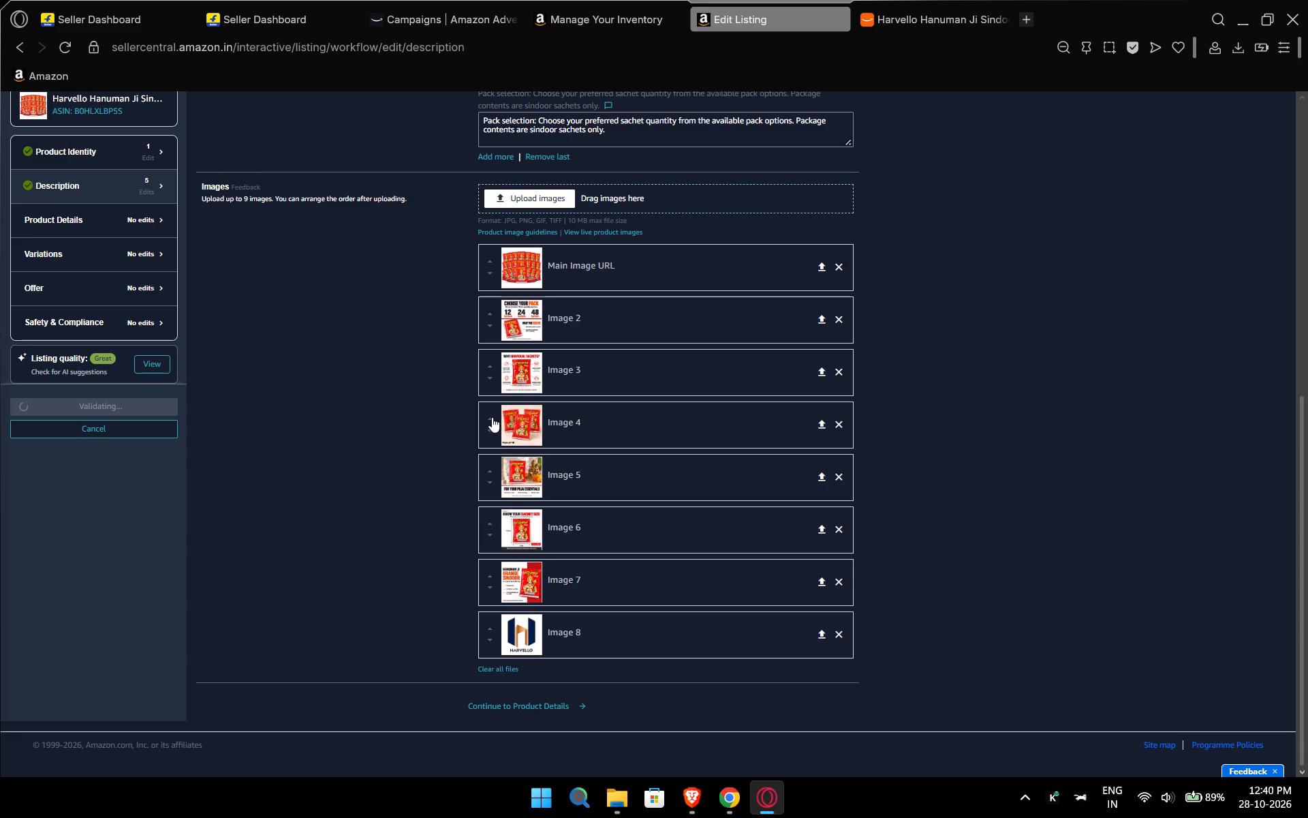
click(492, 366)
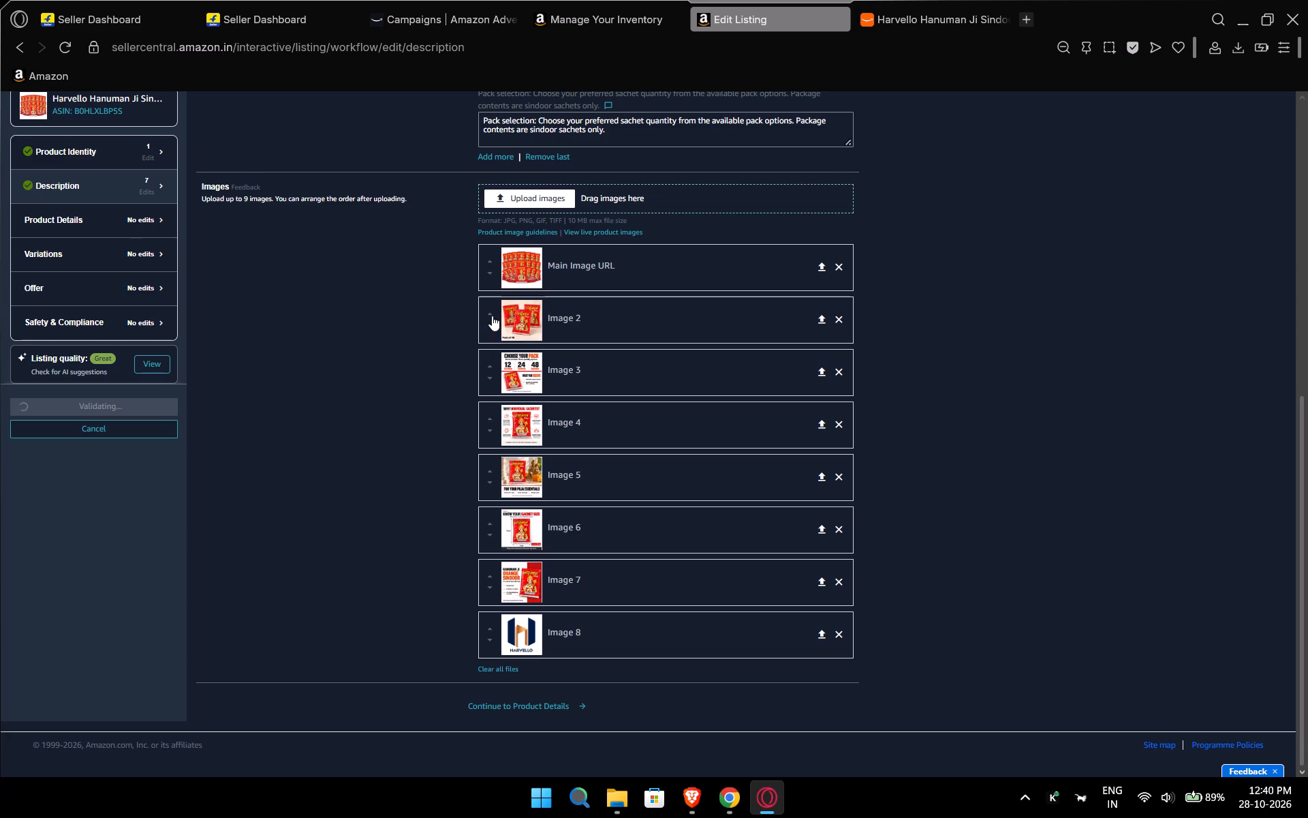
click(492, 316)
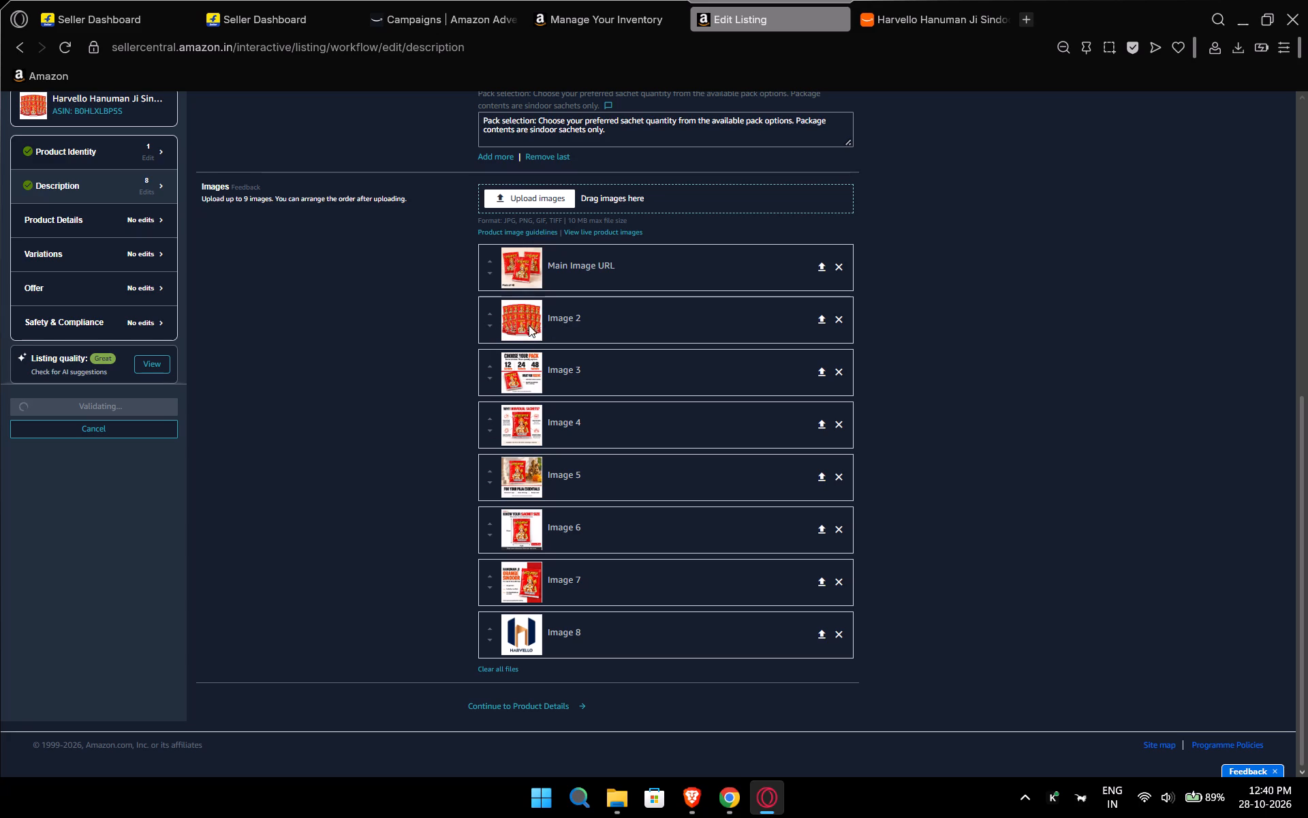
Remove the old multi-sachet hero image from the Image 2 position.
click(835, 321)
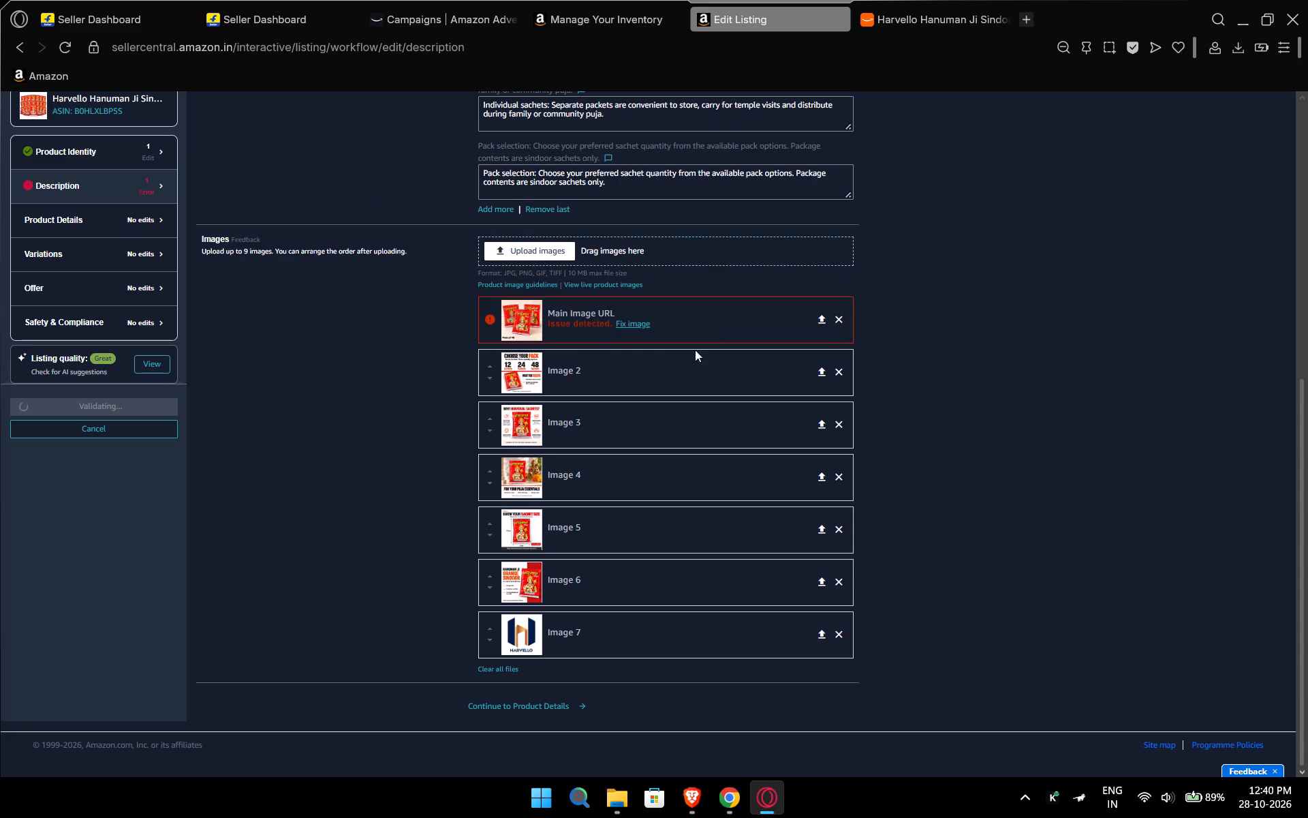
Open the suggested fix for the flagged main image, read its disclaimer, and close it without accepting.
click(626, 326)
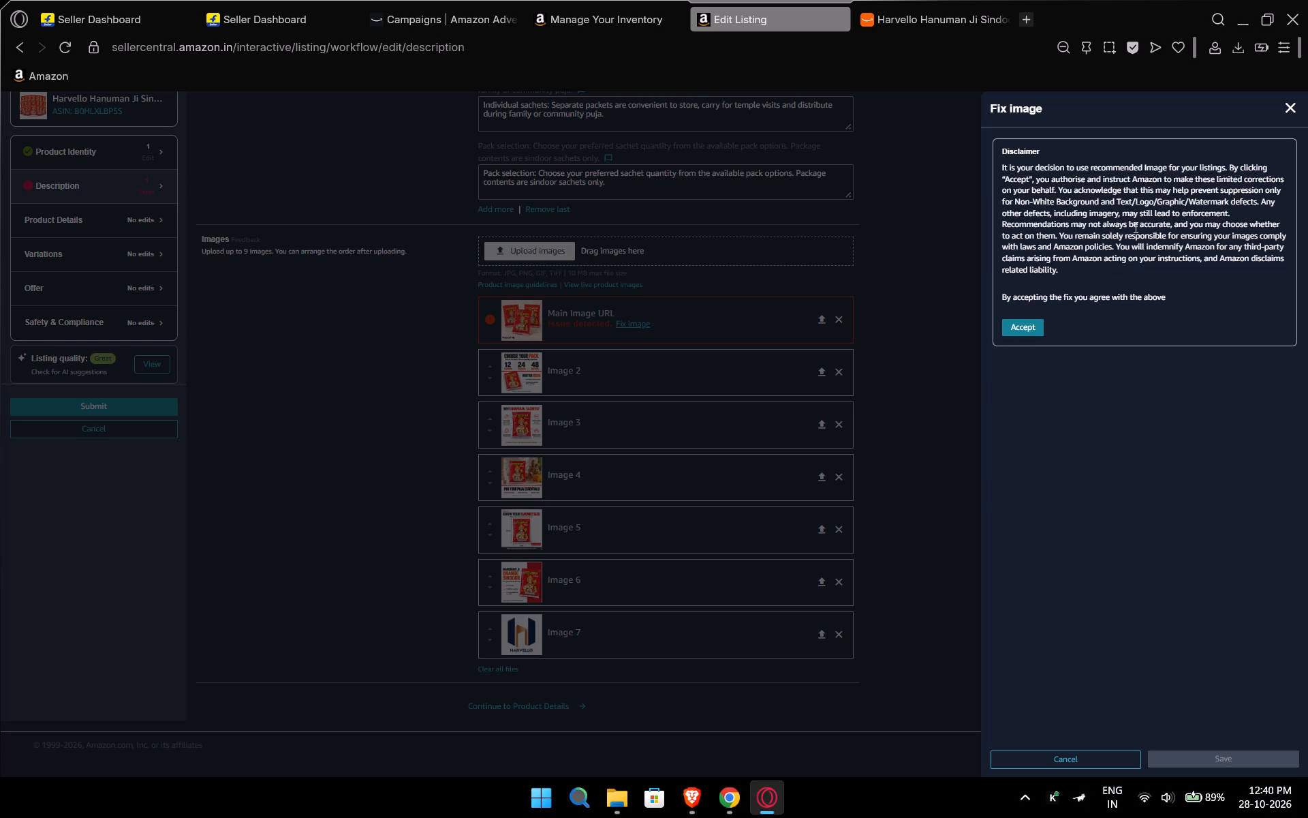
click(1286, 107)
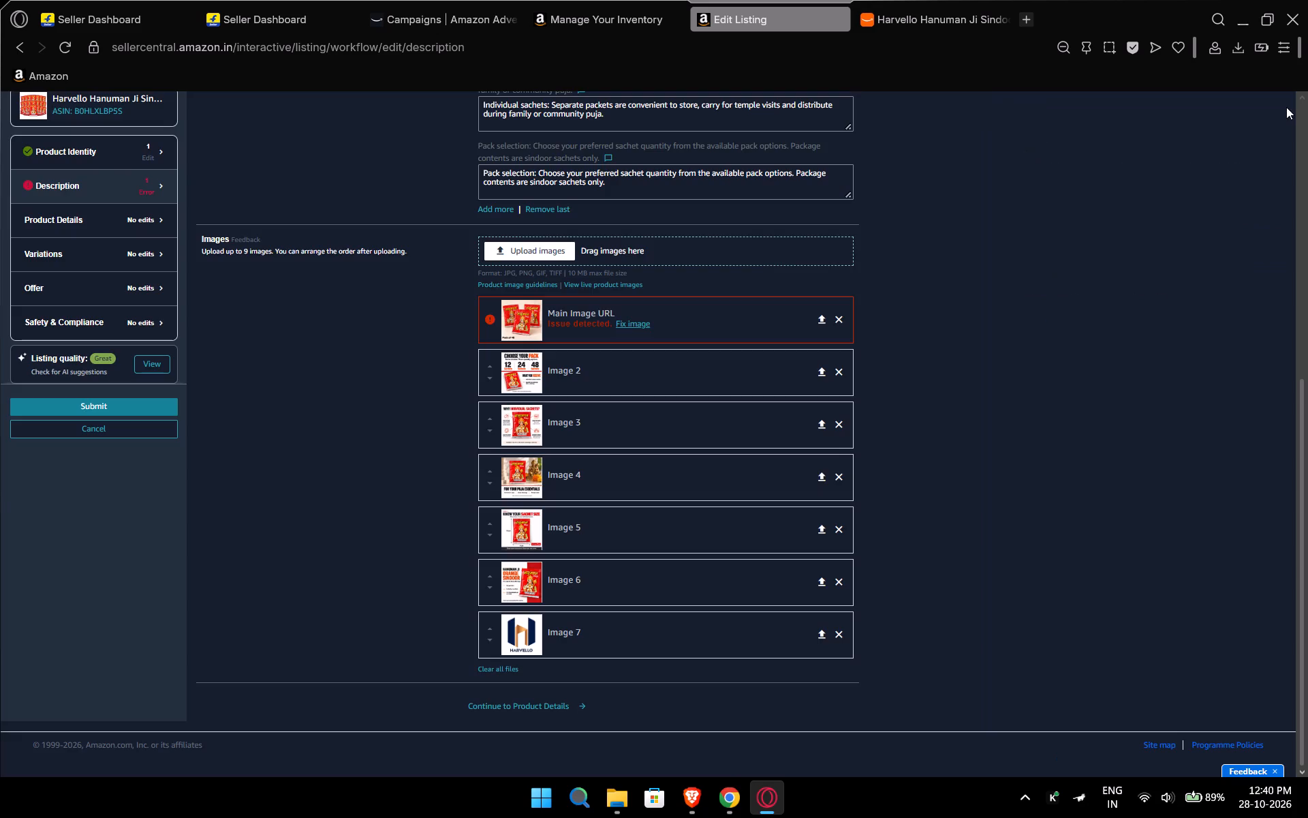
Replace the Pack of 48 main image with 02-individual-sealed-sachets from the story_set_v2 folder.
click(842, 324)
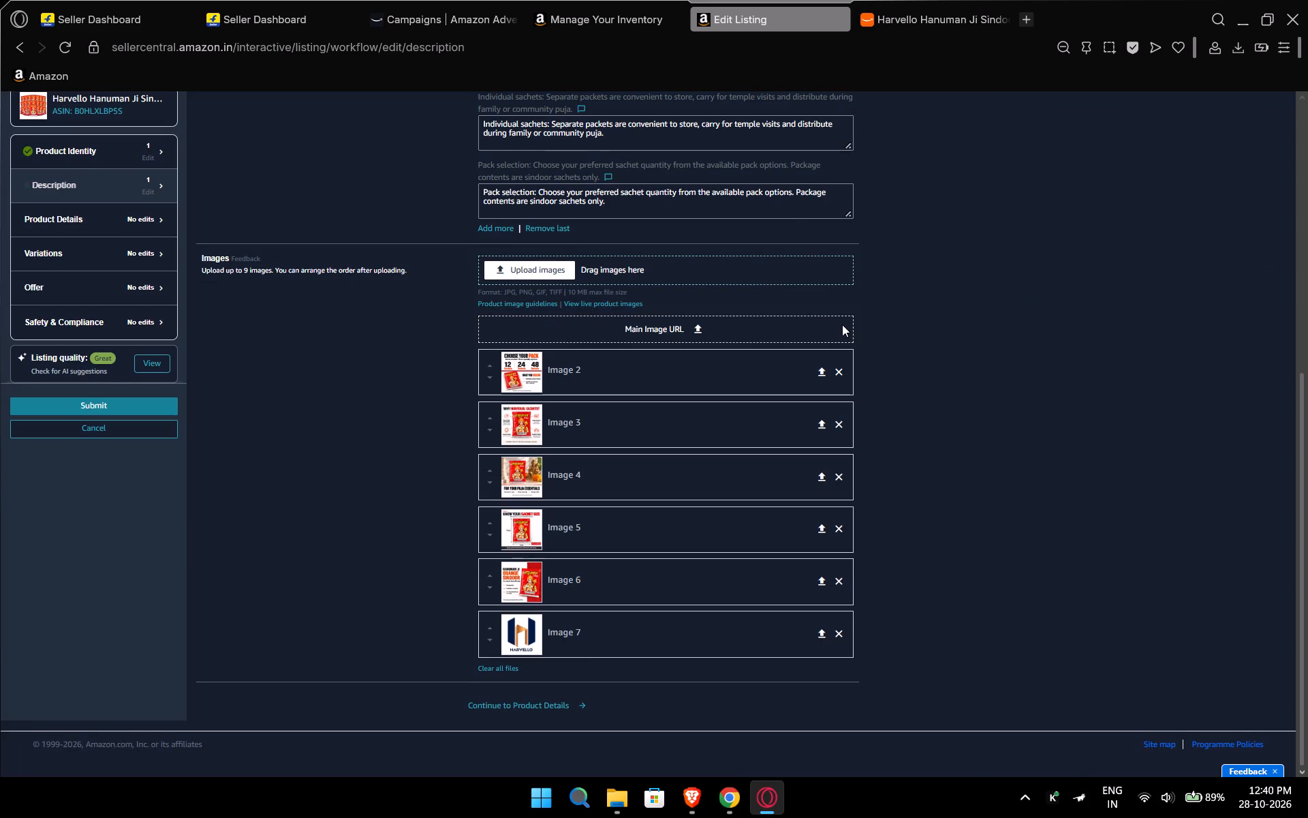
click(619, 808)
click(710, 688)
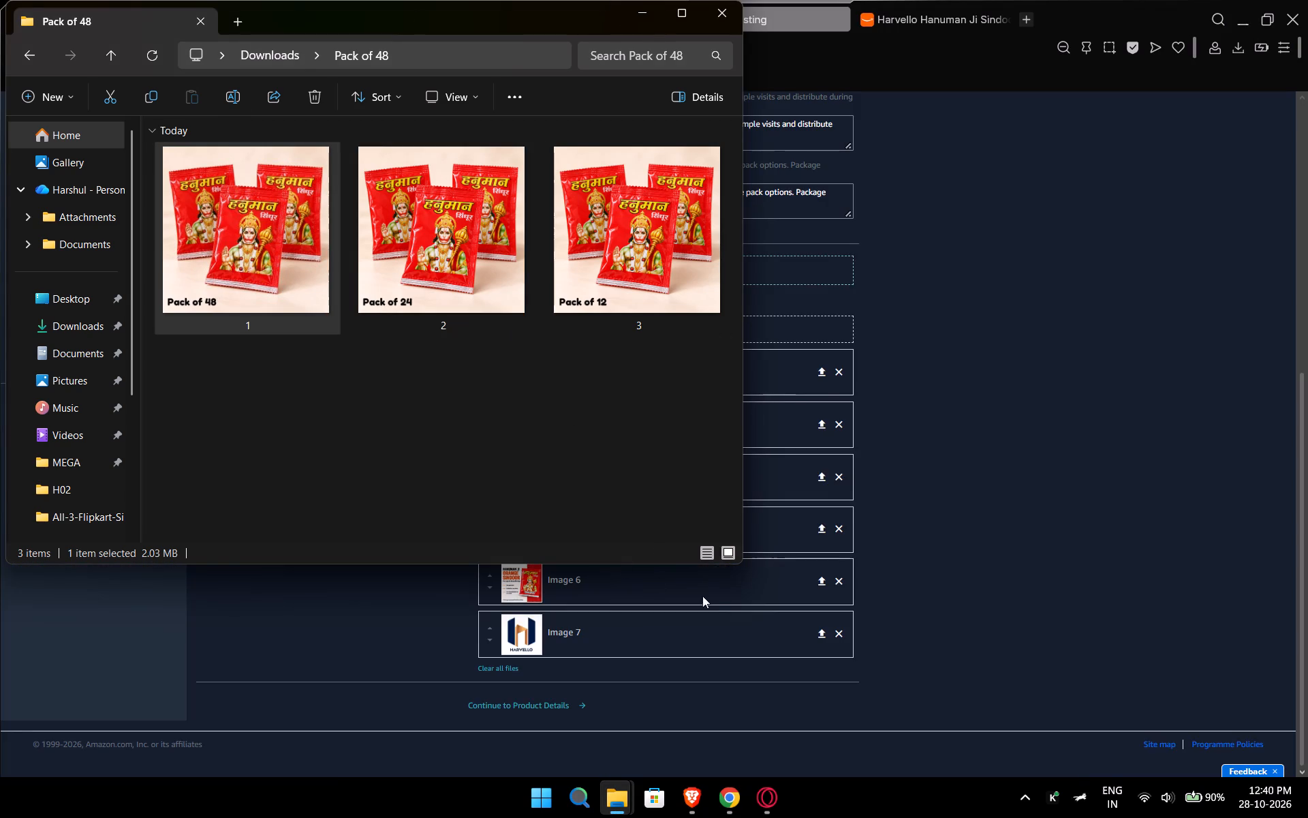
key(alt+Tab)
key(alt+Tab)
key(alt+Tab)
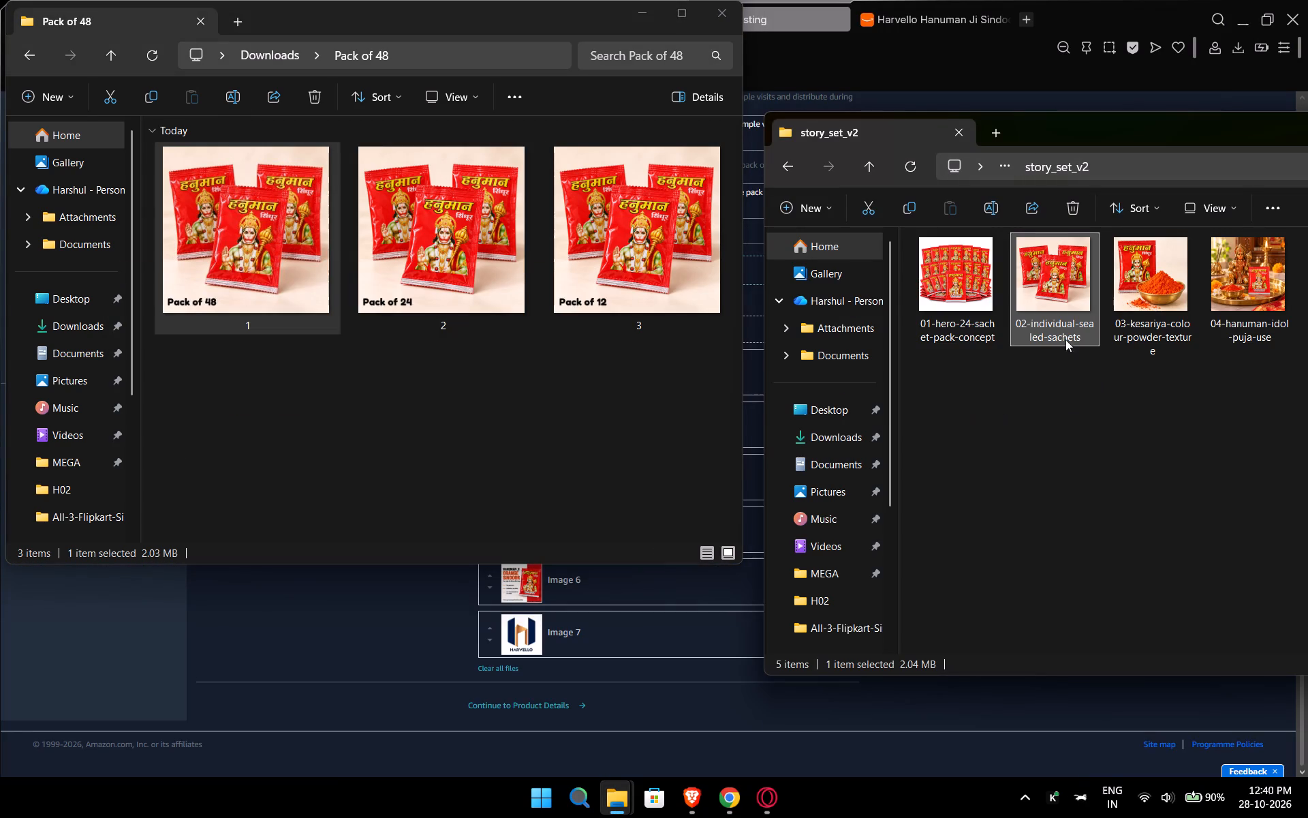
click(646, 22)
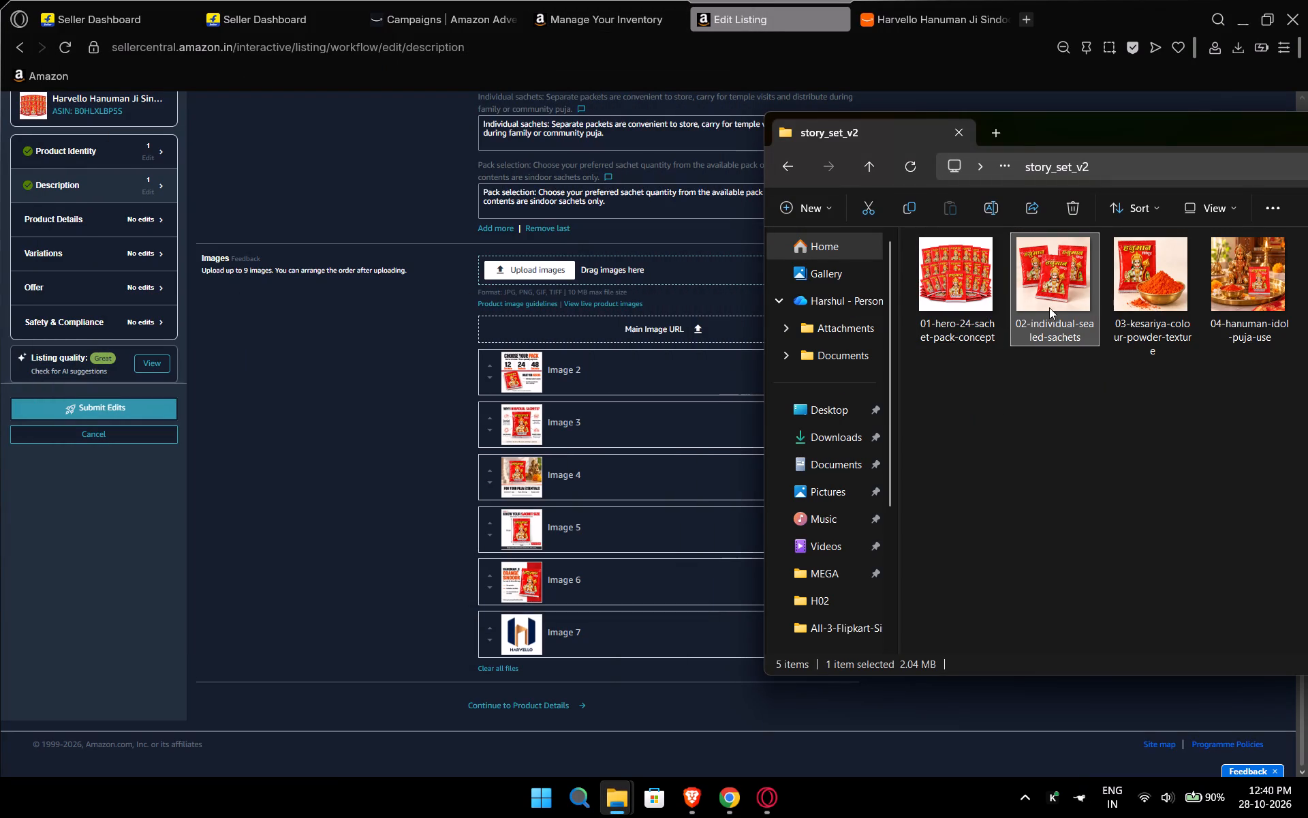
drag(1051, 307, 599, 325)
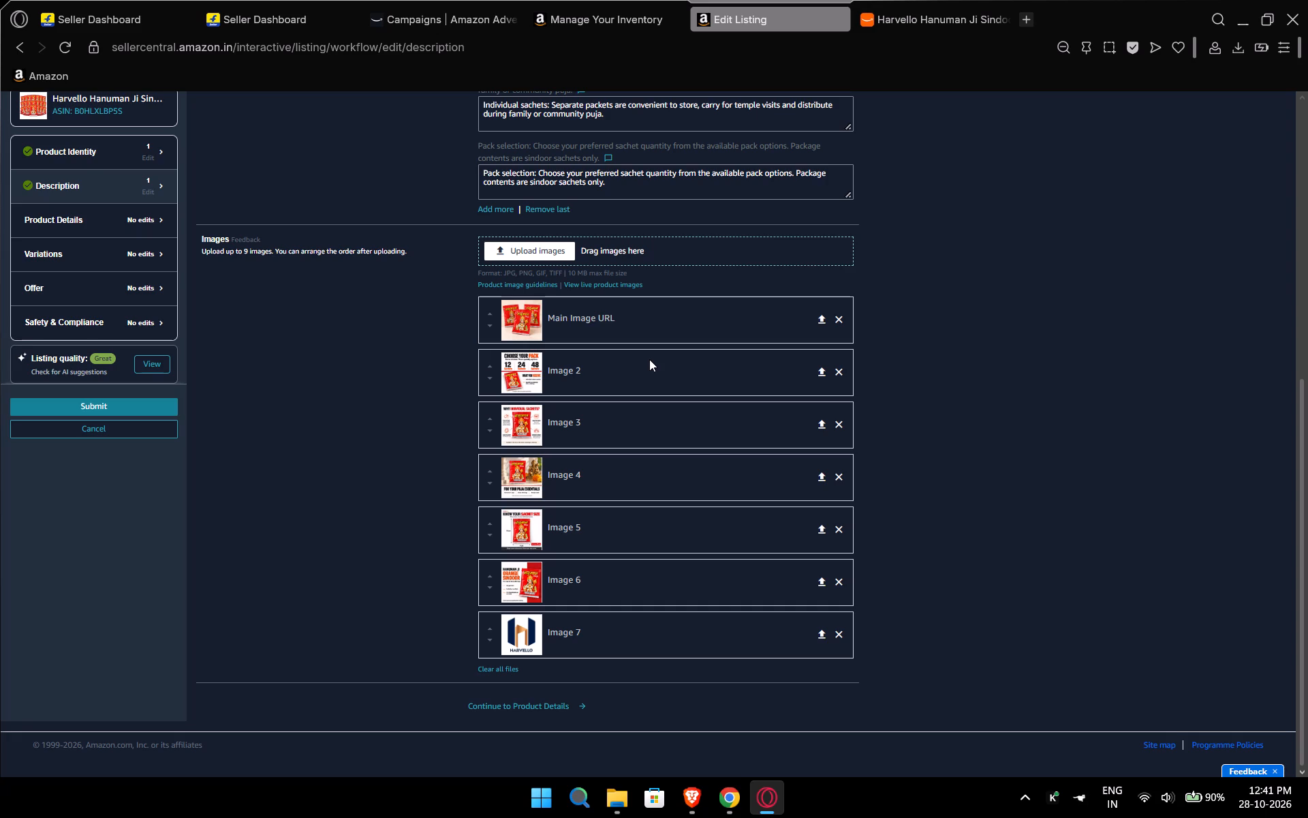
Submit the edits to the Pack of 48 listing.
click(375, 410)
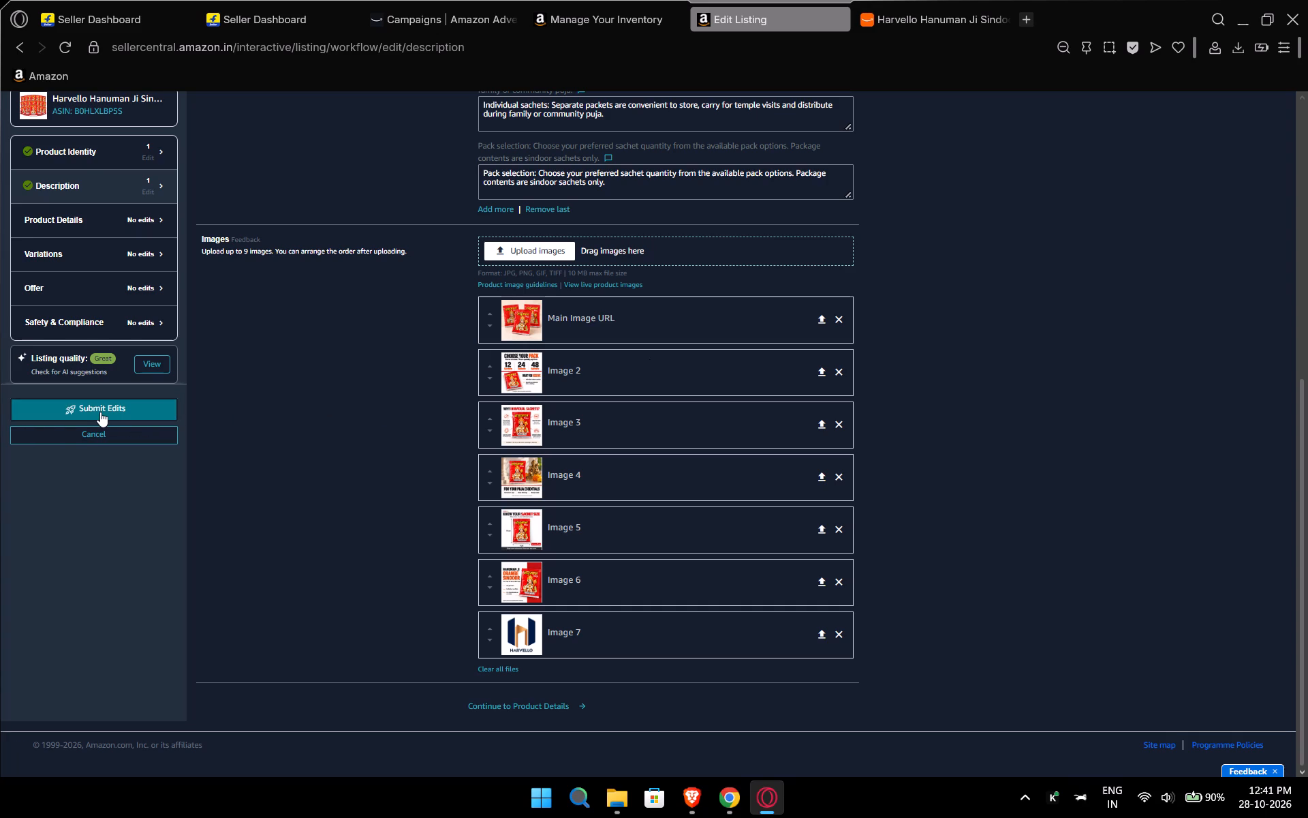
click(121, 408)
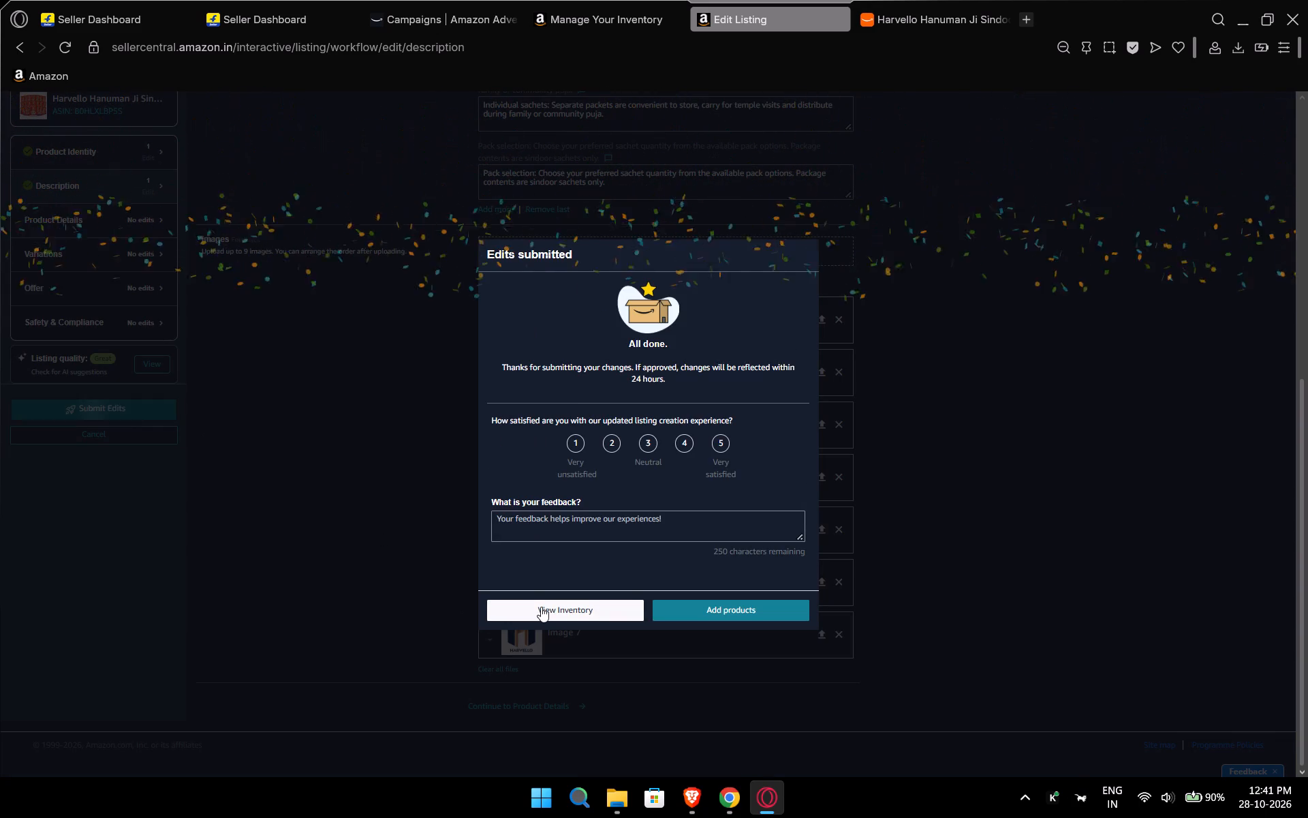
View the inventory, expand the Hanuman Ji Sindoor variations, and open the Pack of 12 listing (SKU H01a) for editing.
click(541, 607)
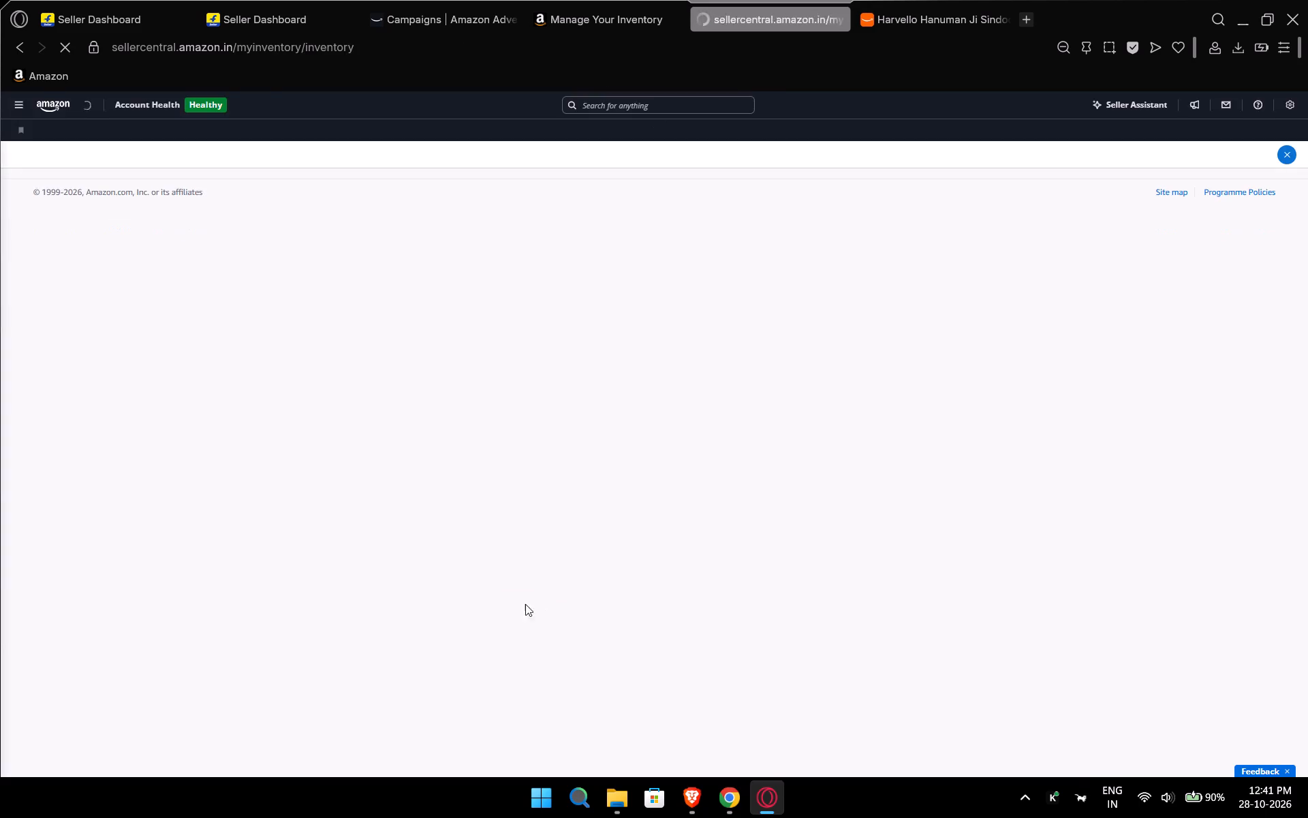
scroll(164, 499, down, 2)
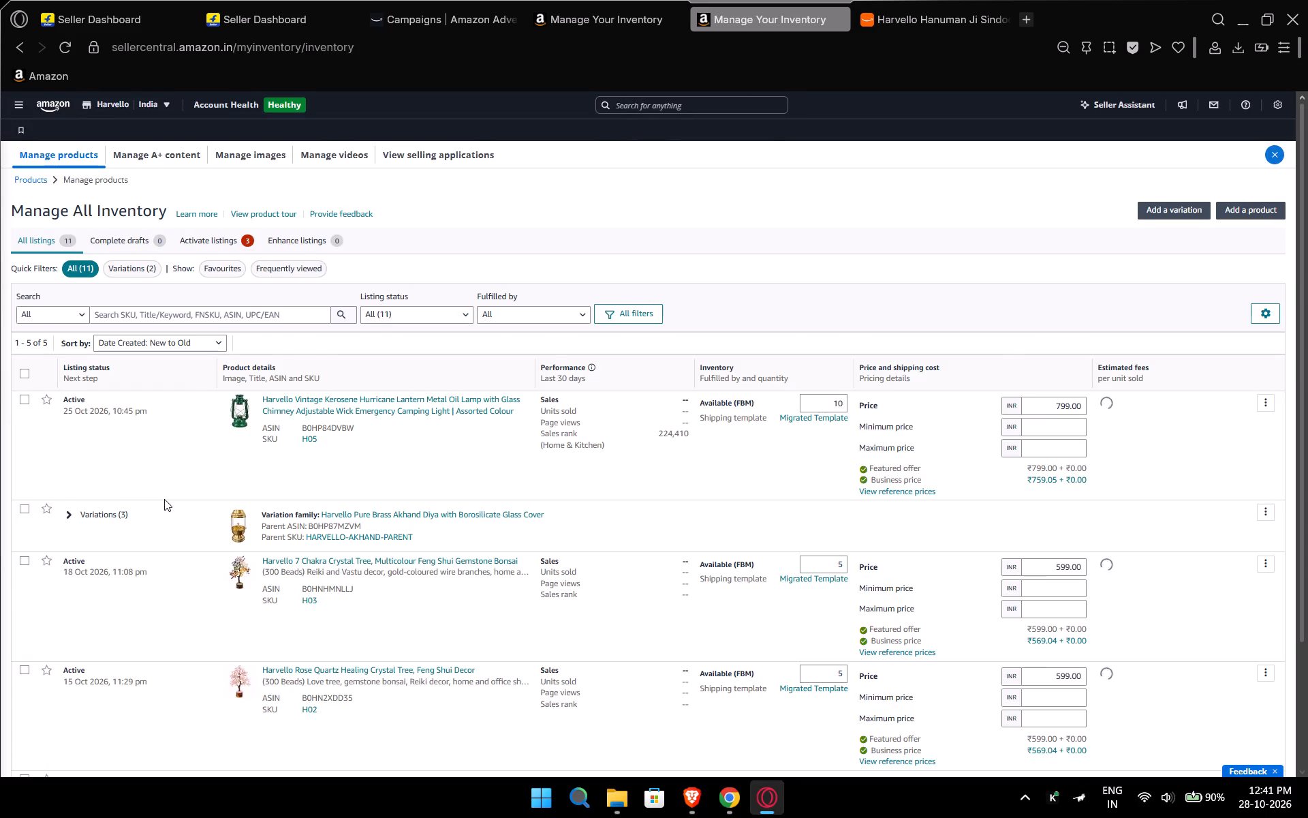
scroll(164, 499, down, 4)
click(69, 630)
scroll(273, 598, down, 6)
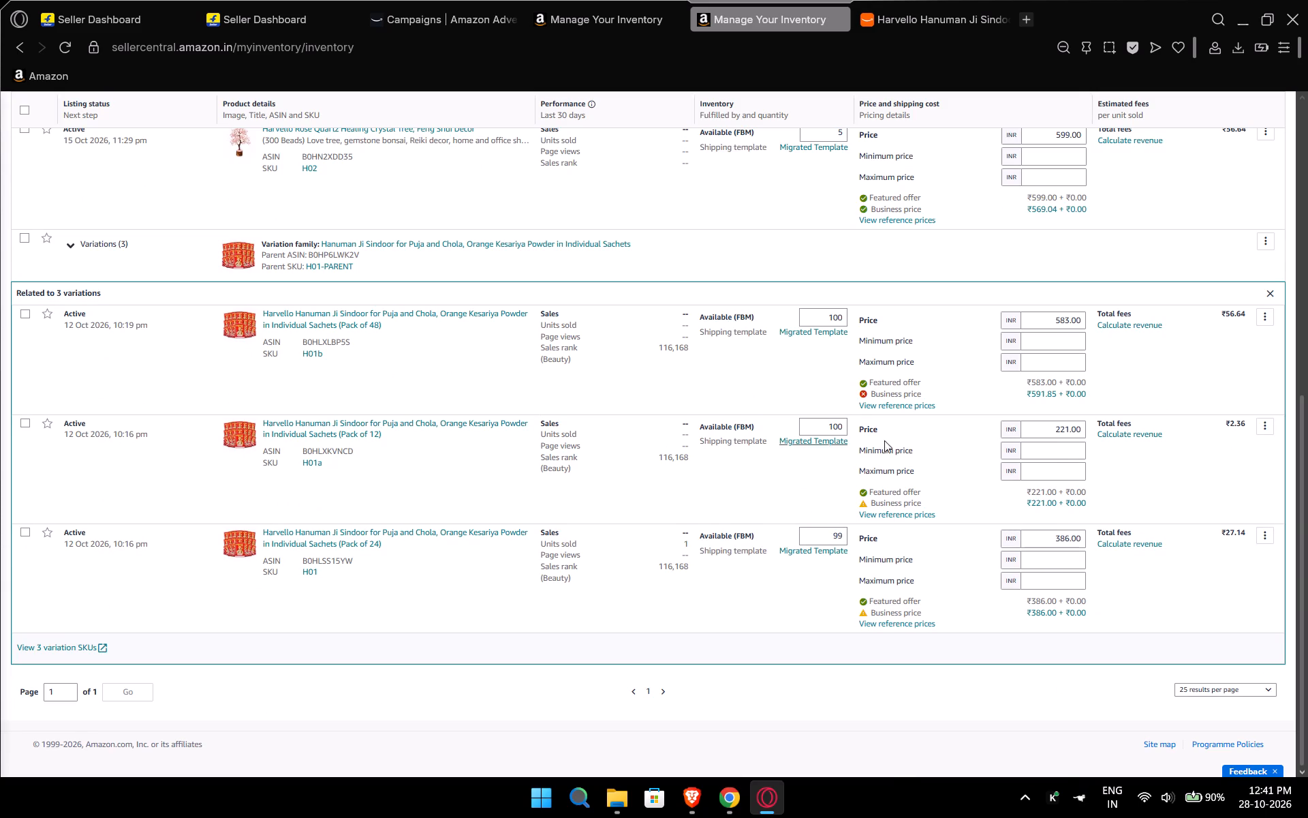
click(1260, 426)
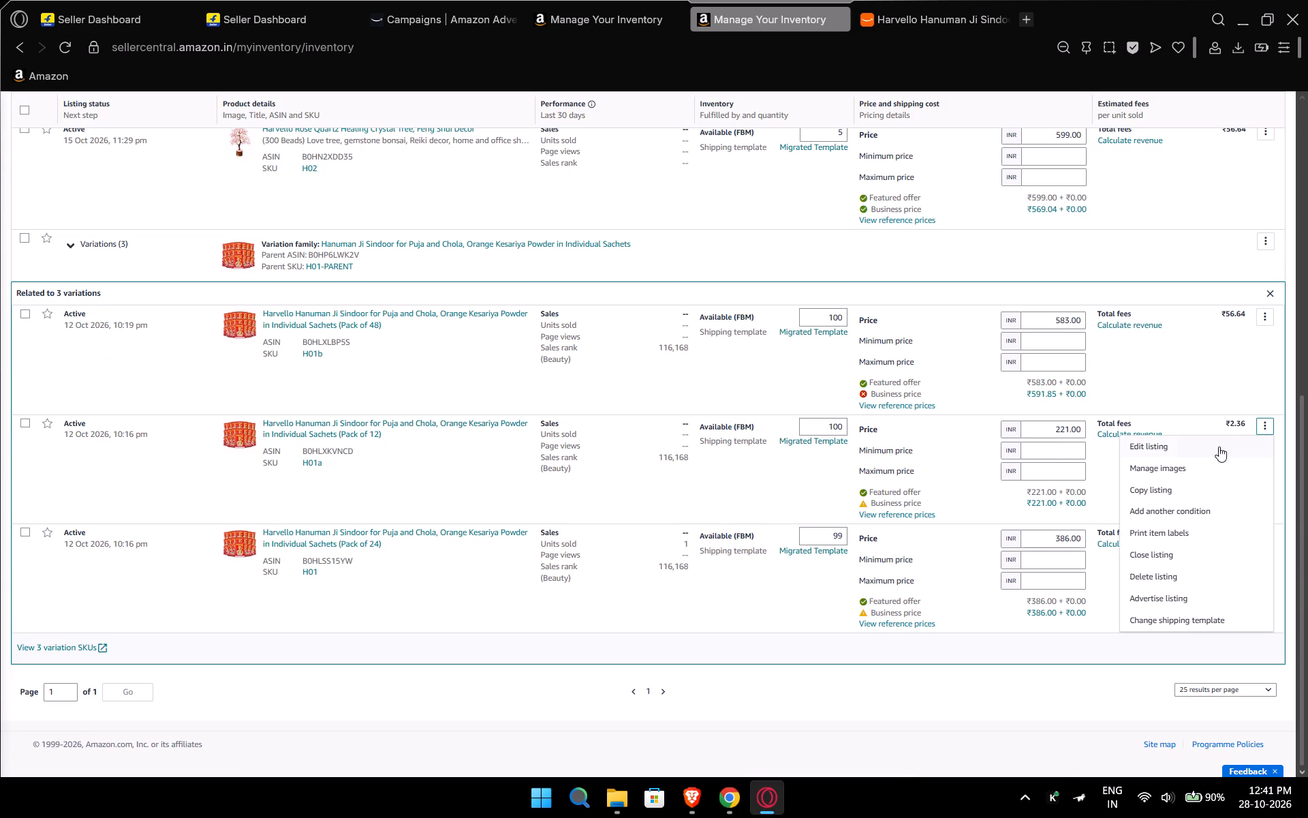
click(1198, 451)
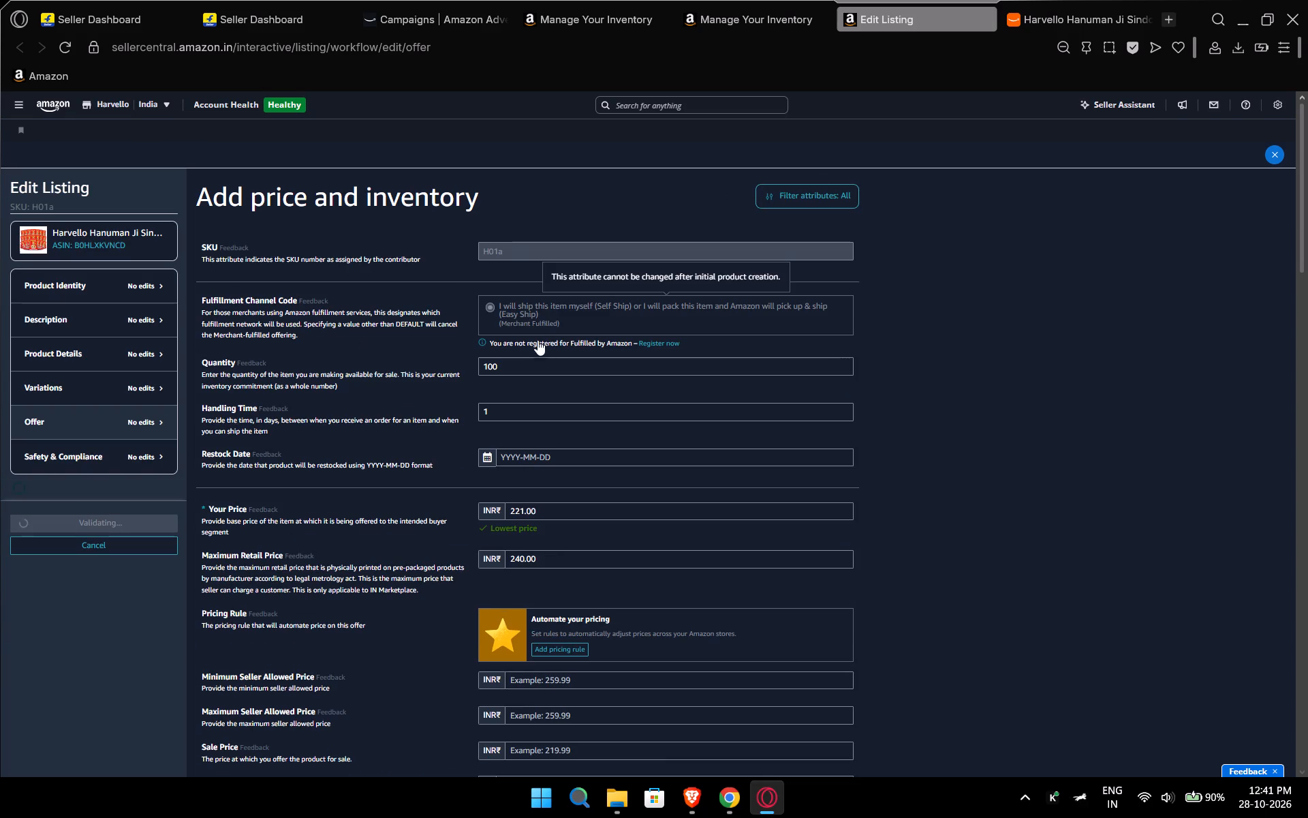
In the Pack of 12 listing's description, replace the main image with 02-individual-sealed-sachets from the story_set_v2 folder.
scroll(363, 548, down, 4)
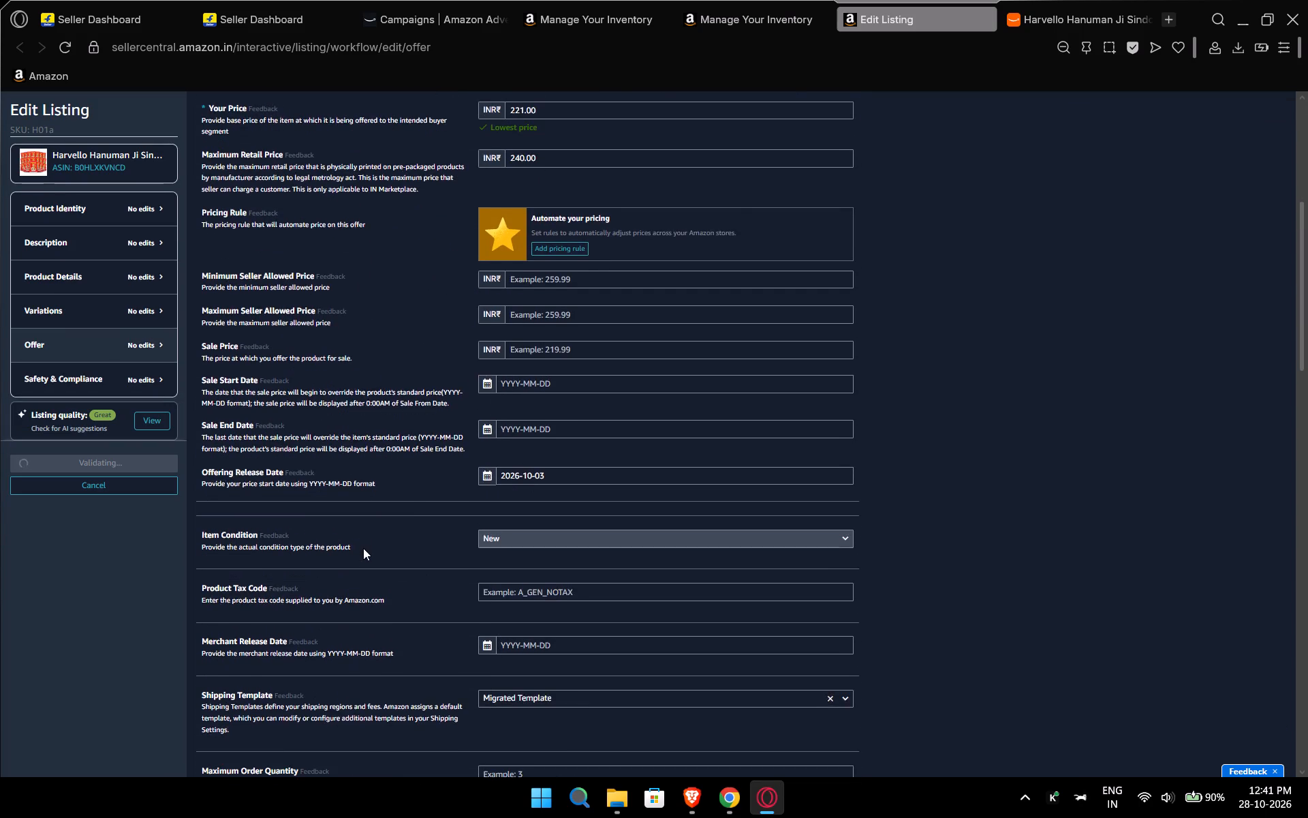
scroll(363, 548, up, 1)
click(102, 258)
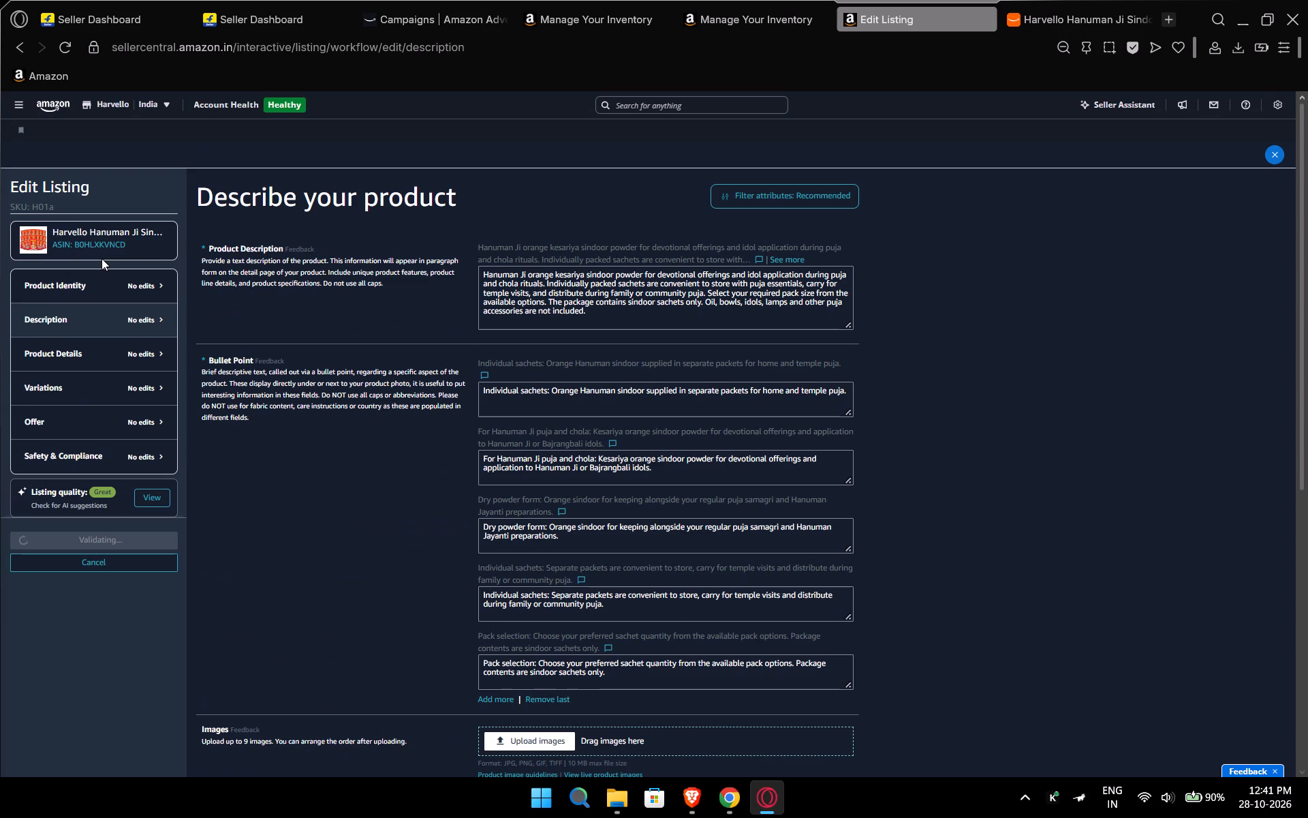
scroll(482, 515, down, 3)
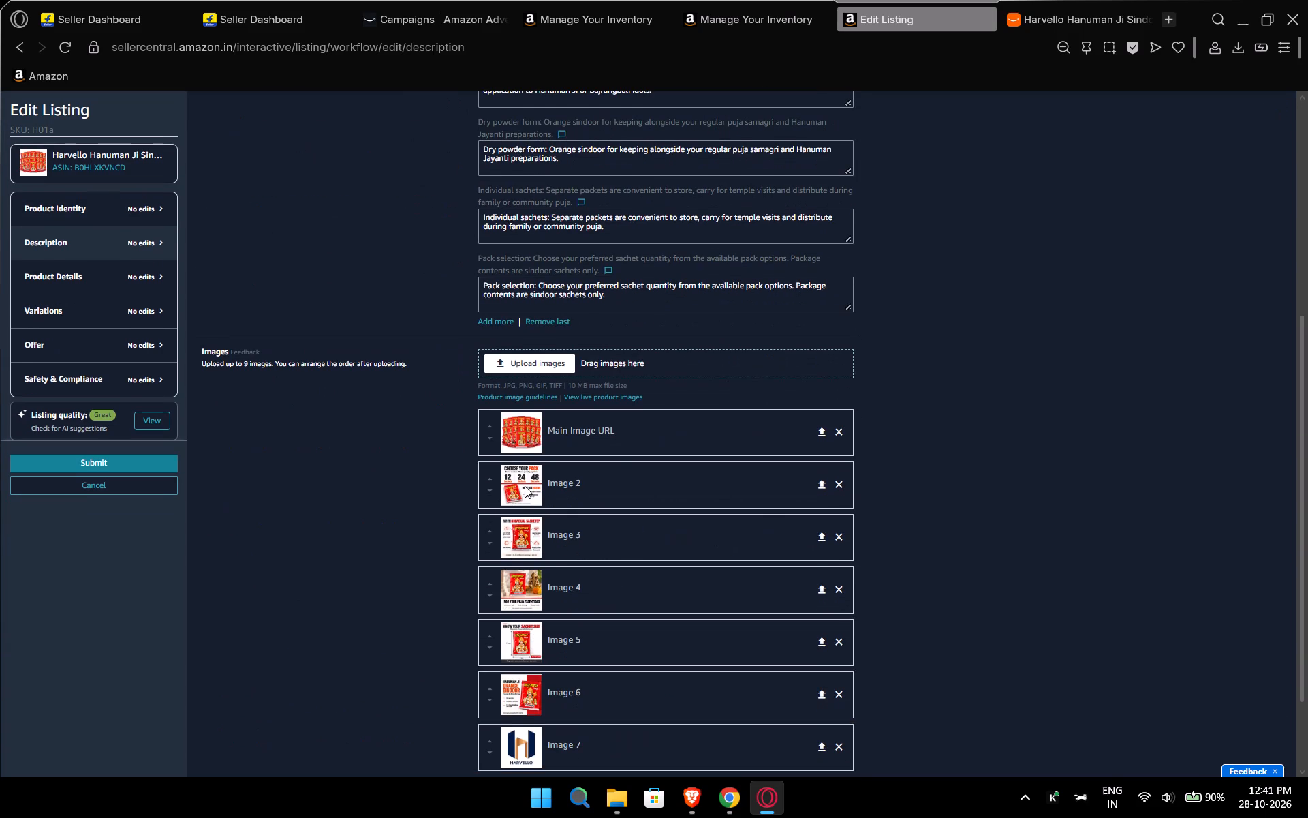
click(843, 433)
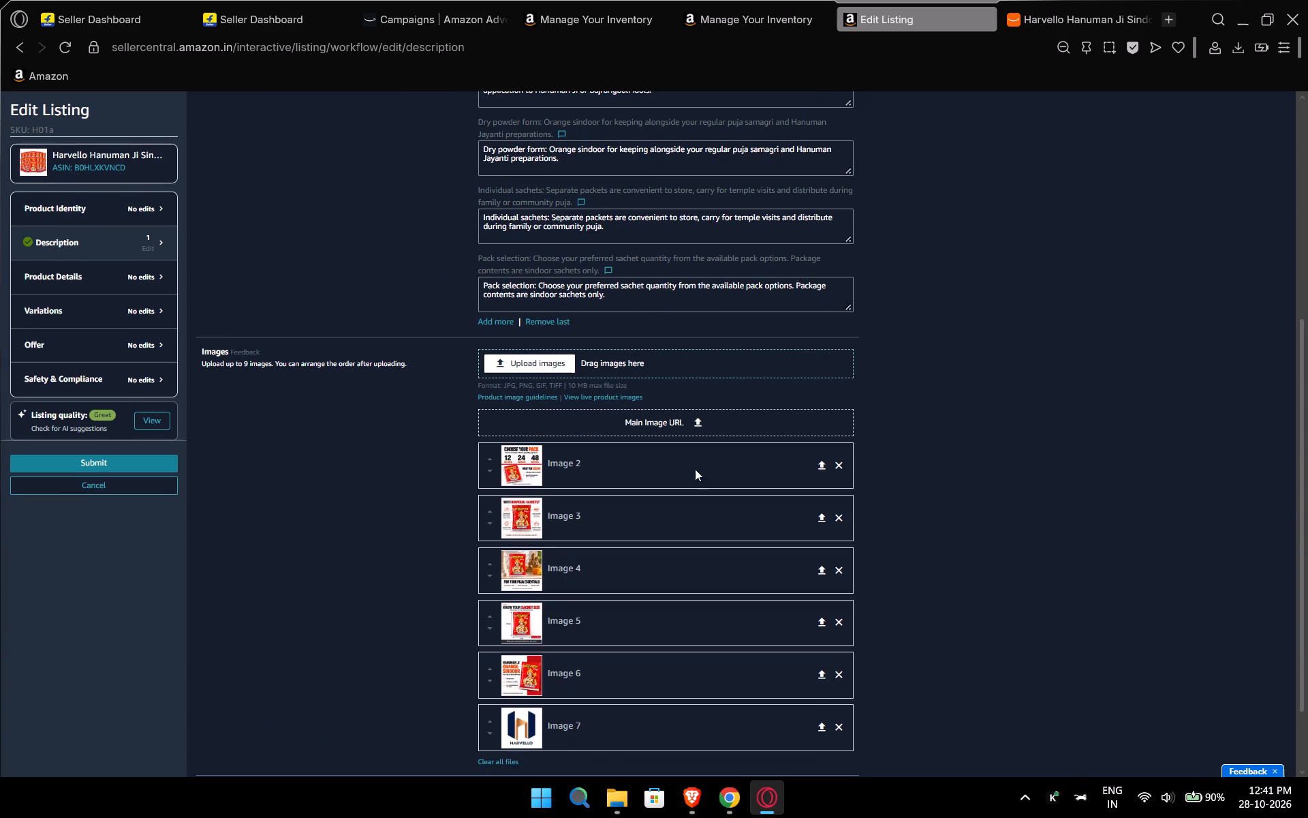
key(alt+Tab)
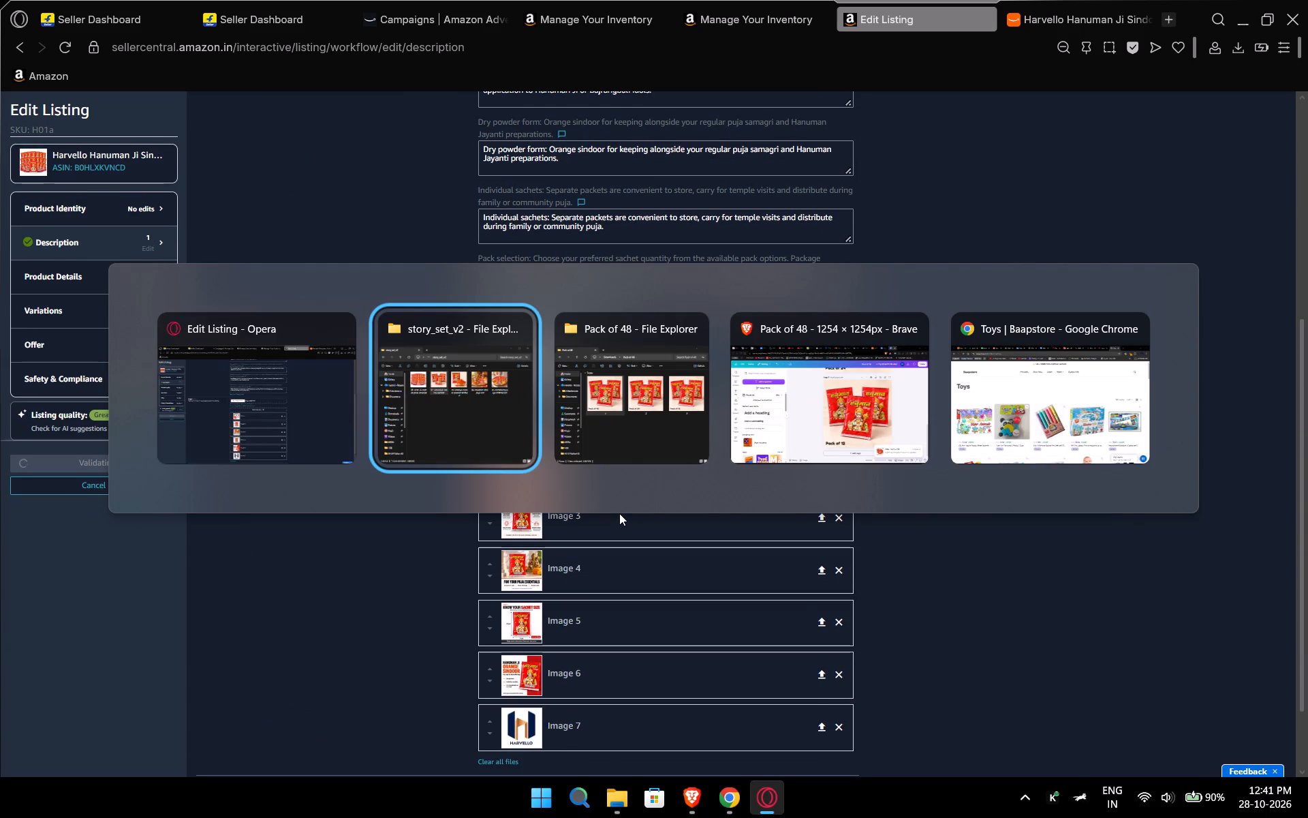
drag(1062, 299, 885, 496)
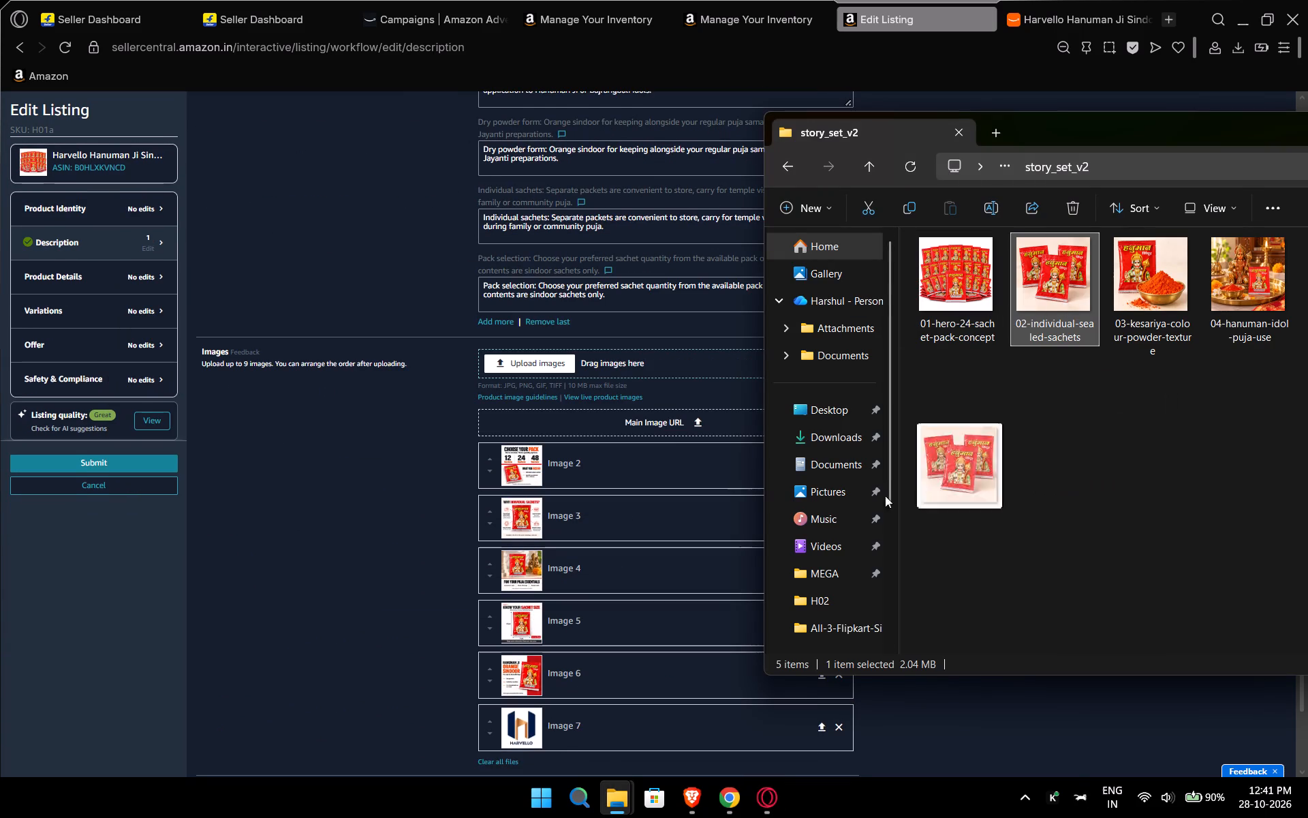
drag(885, 496, 593, 430)
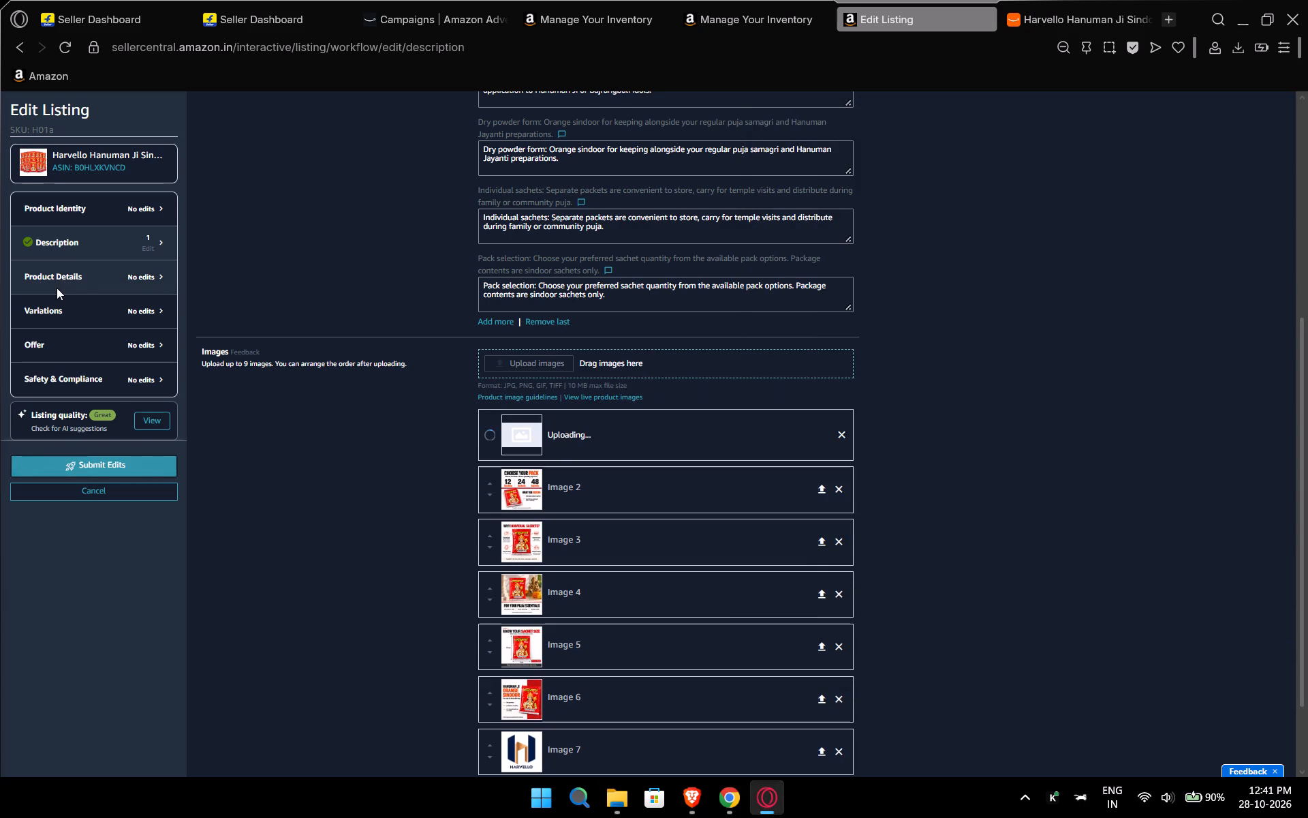
In the product identity section, move "(Pack of 12)" from the end of the item name to its beginning.
click(102, 213)
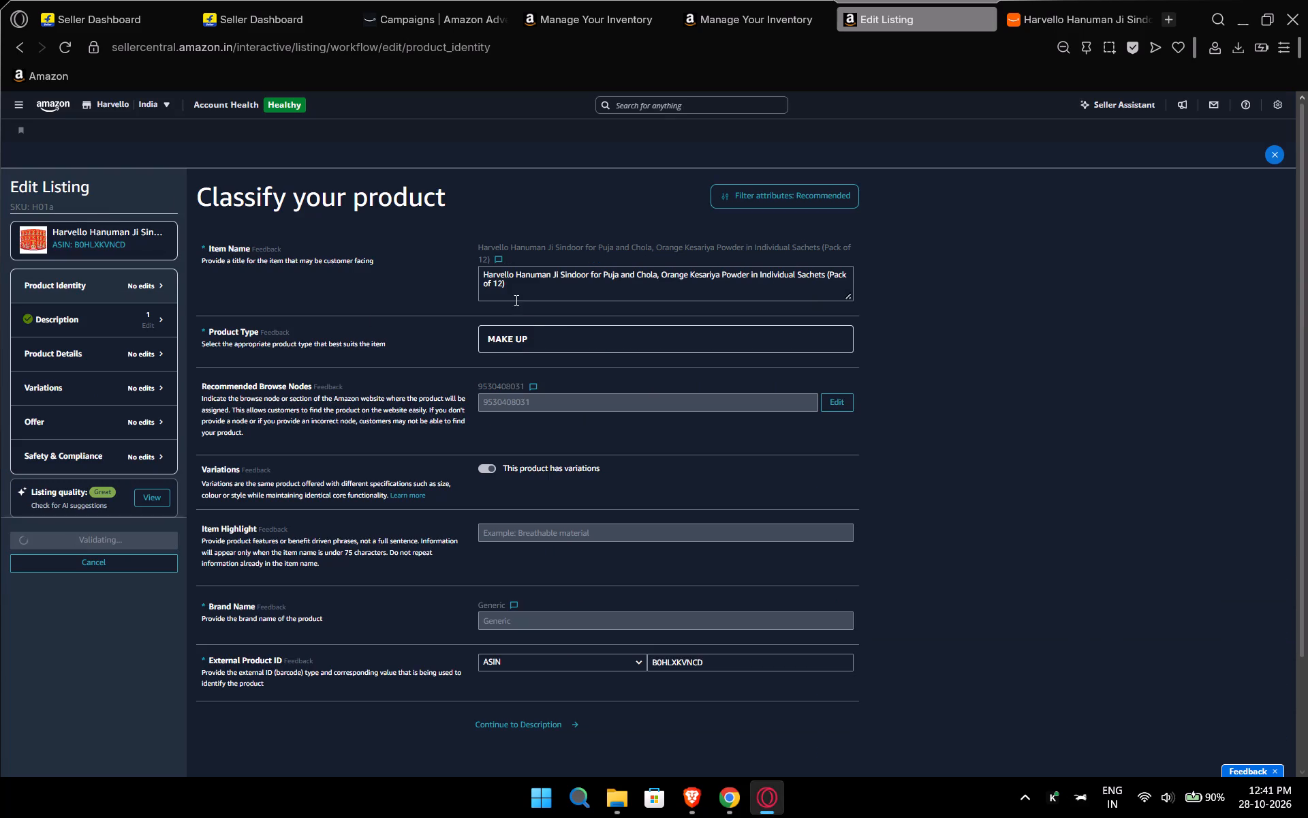
click(481, 271)
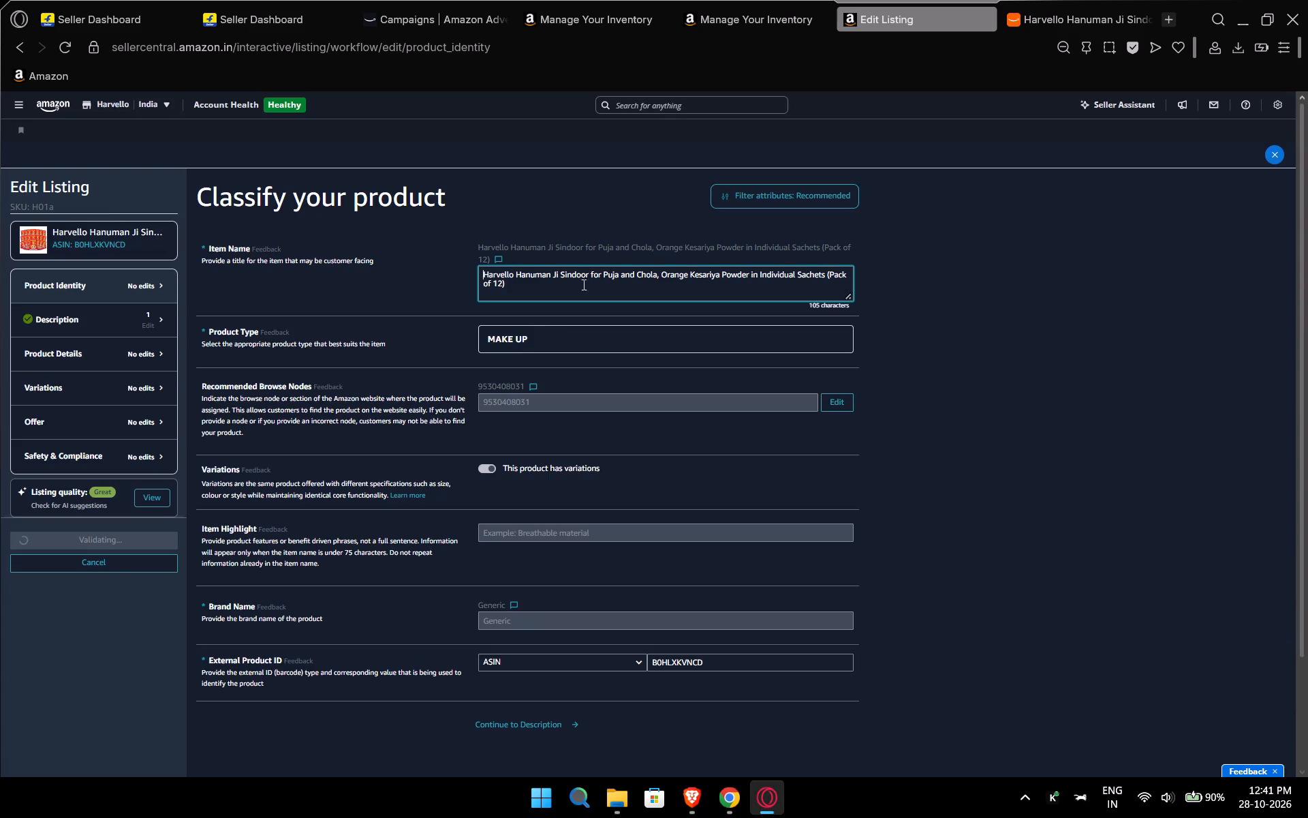
text((Pack of 12))
key(space)
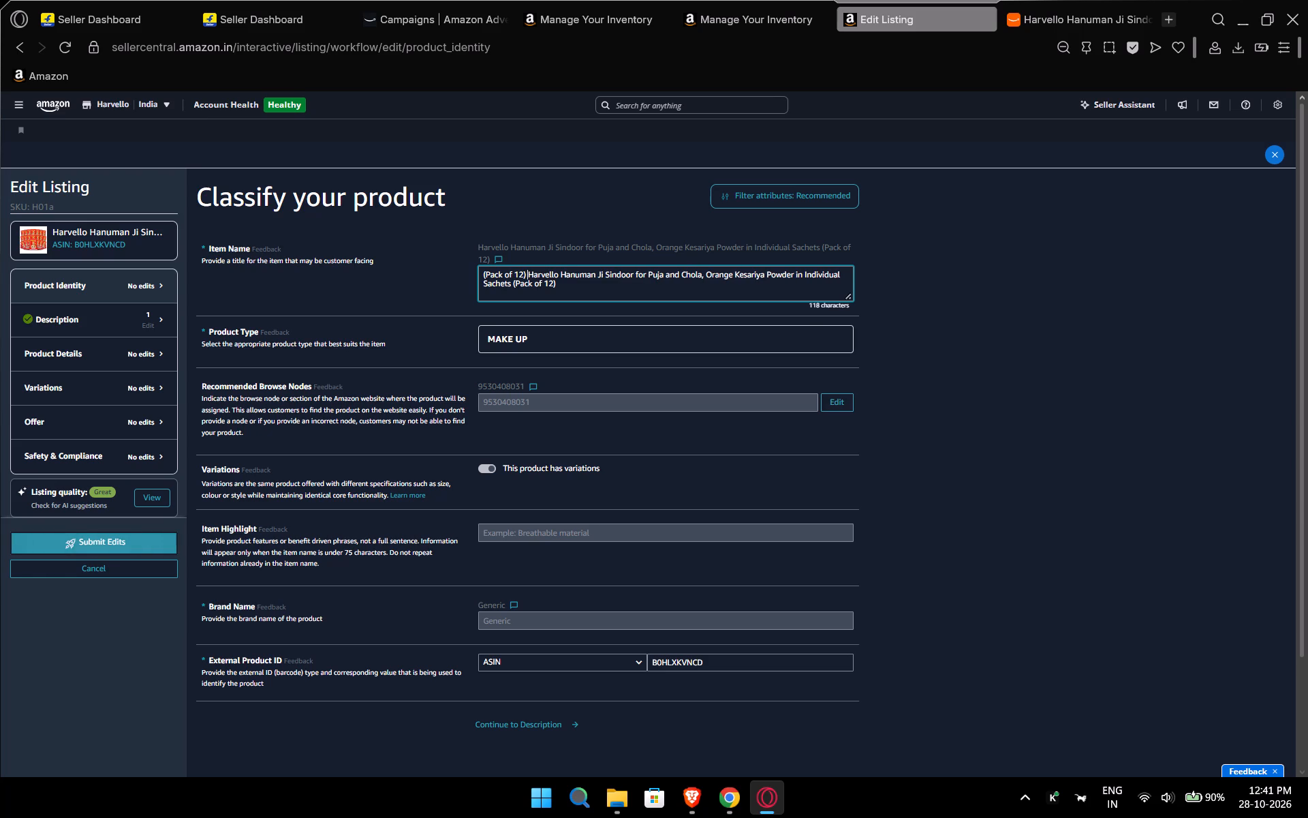
key(Down)
key(Right)
key(Right)
key(Right)
key(Right)
key(Right)
key(Right)
key(Right)
key(Right)
key(Right)
key(Right)
key(BackSpace)
key(BackSpace)
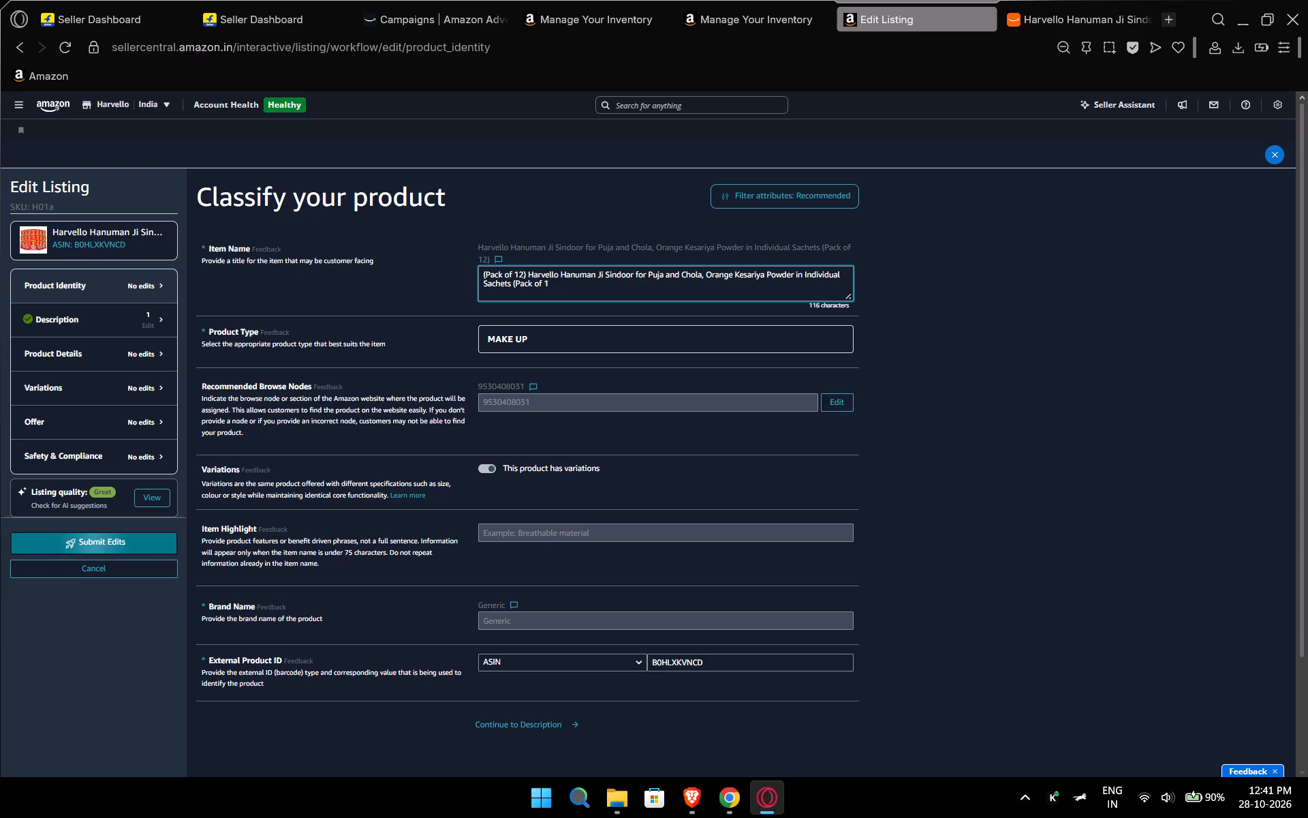
key(BackSpace)
key(BackSpace)
key(BackSpace)
key(BackSpace)
key(BackSpace)
key(BackSpace)
key(BackSpace)
key(BackSpace)
key(BackSpace)
key(BackSpace)
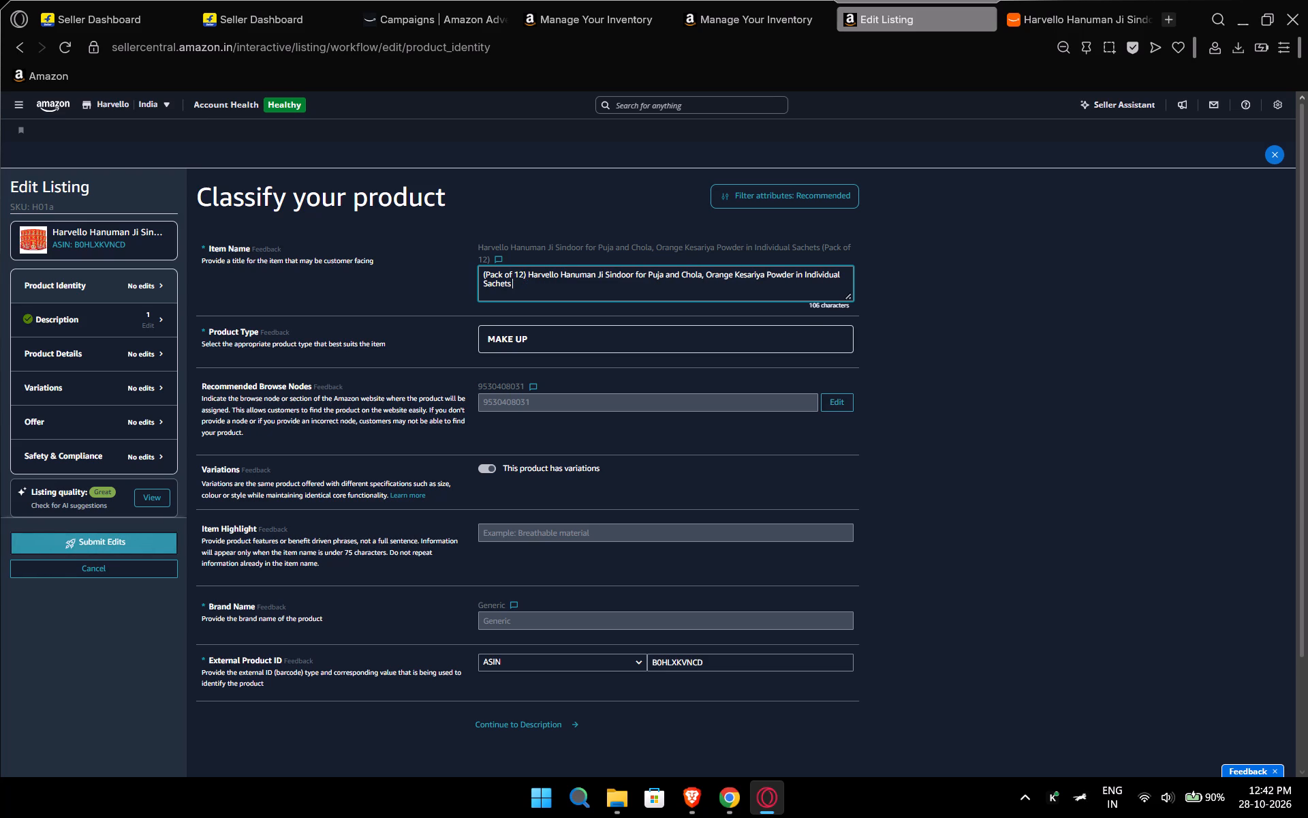
key(BackSpace)
click(445, 278)
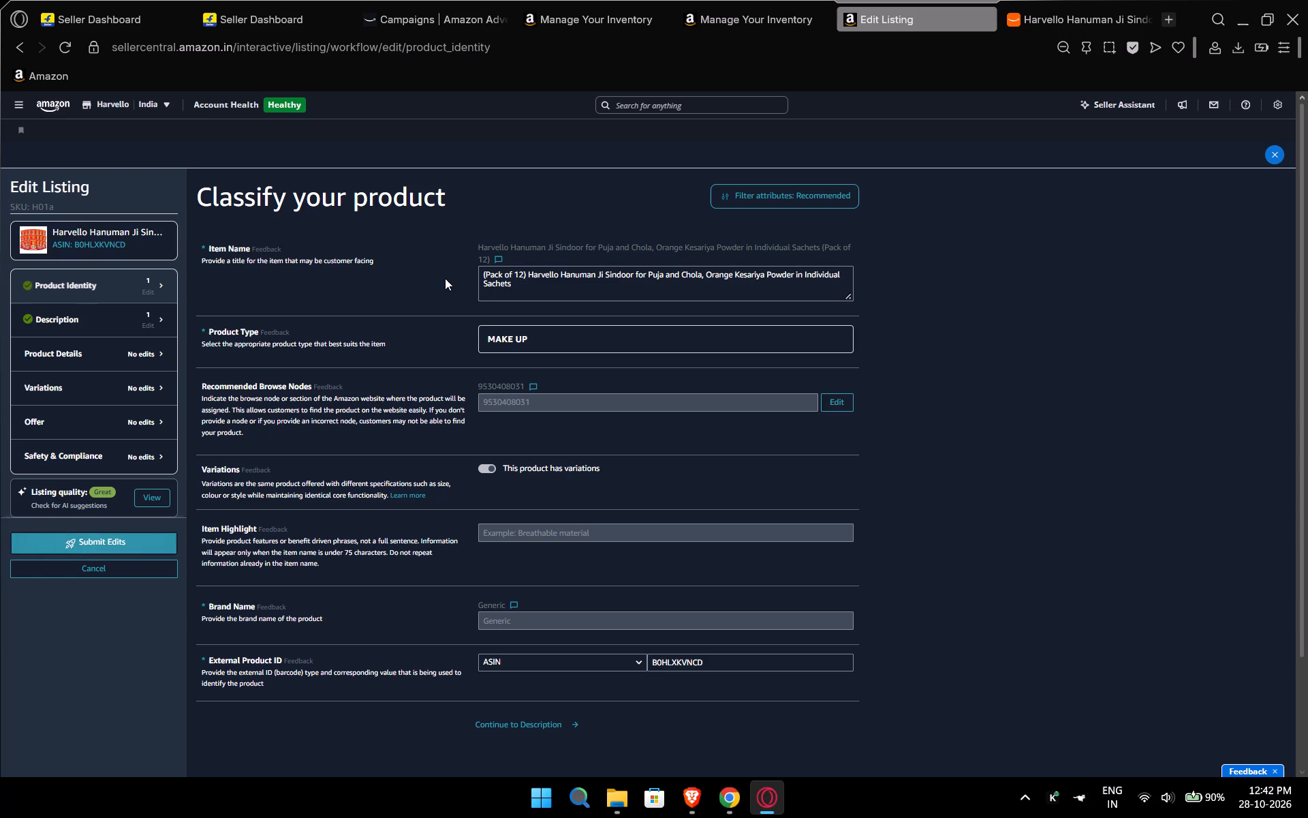
Check the Pack of 12 listing's description images and submit the edits.
click(108, 317)
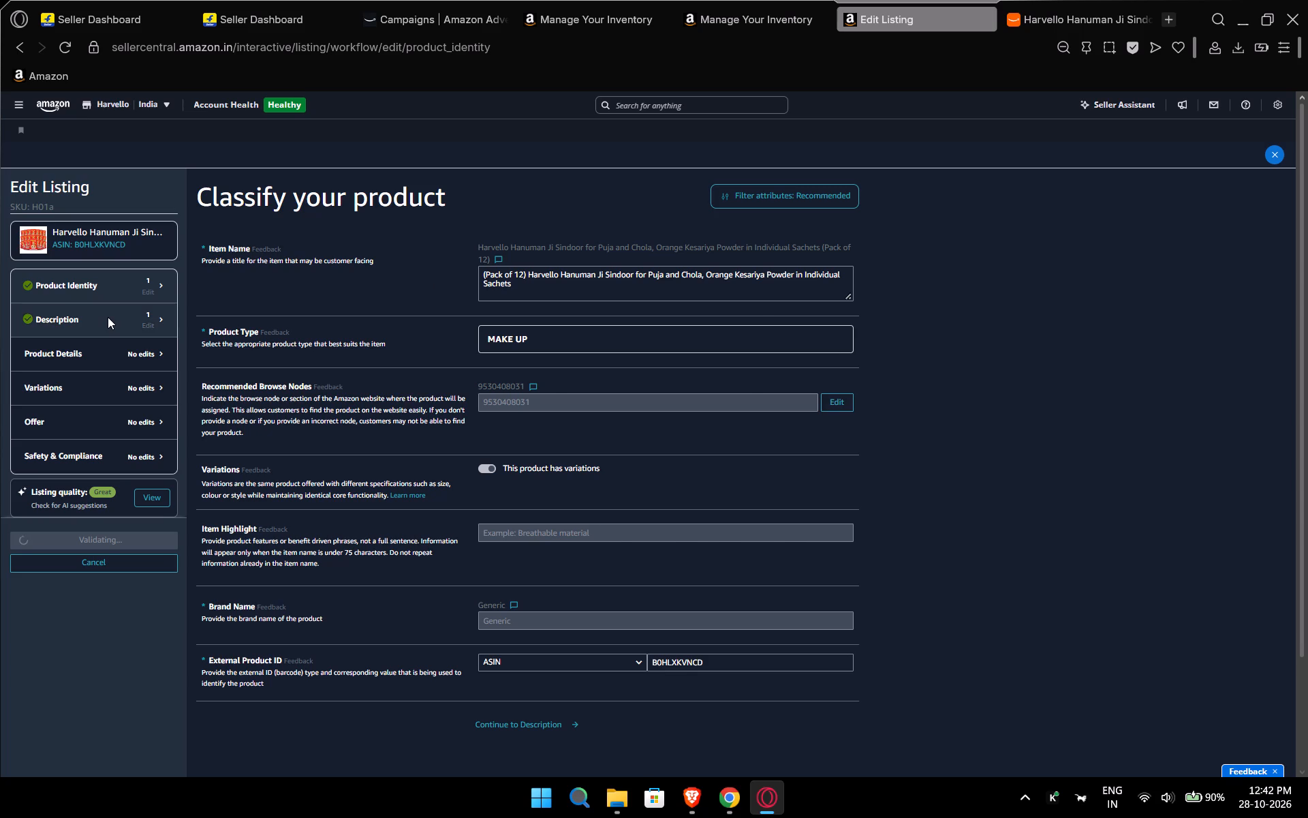
scroll(456, 524, down, 9)
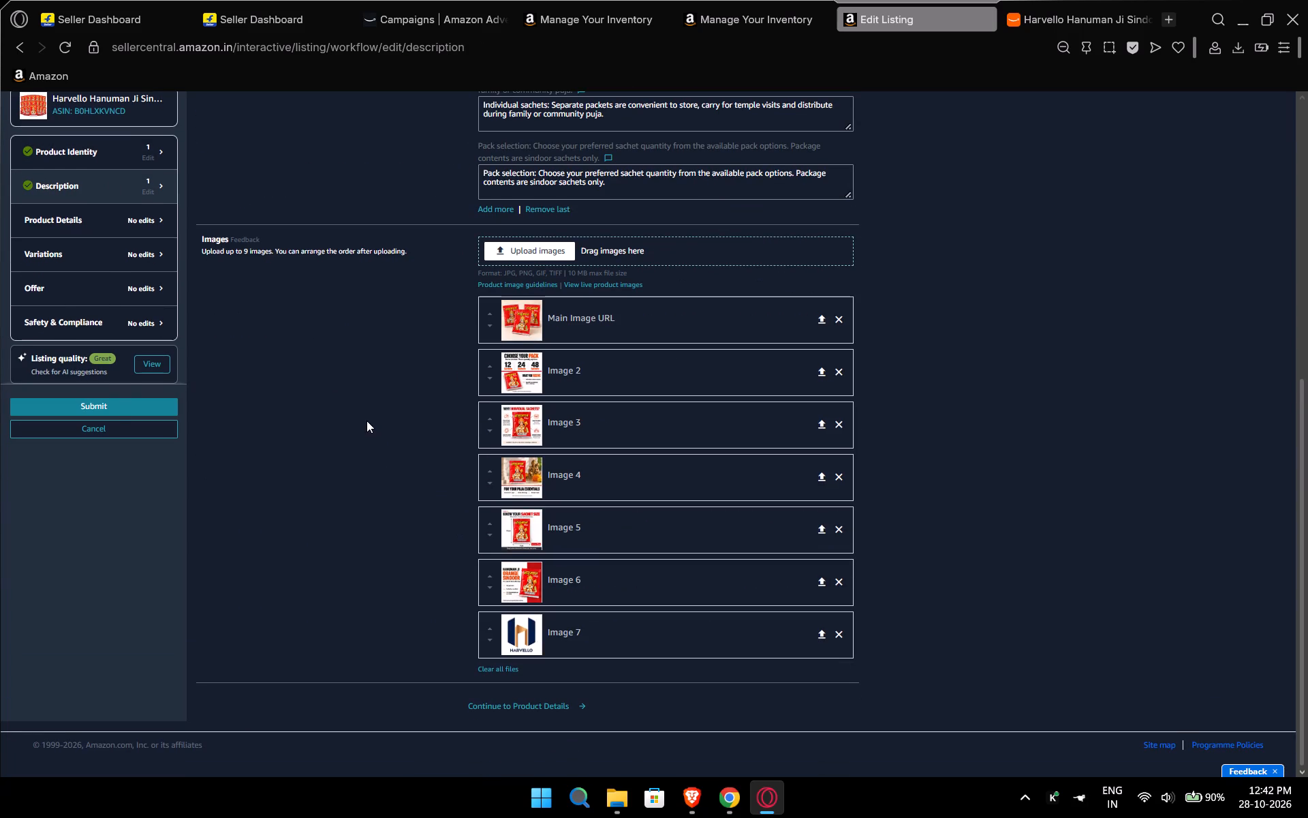
click(80, 404)
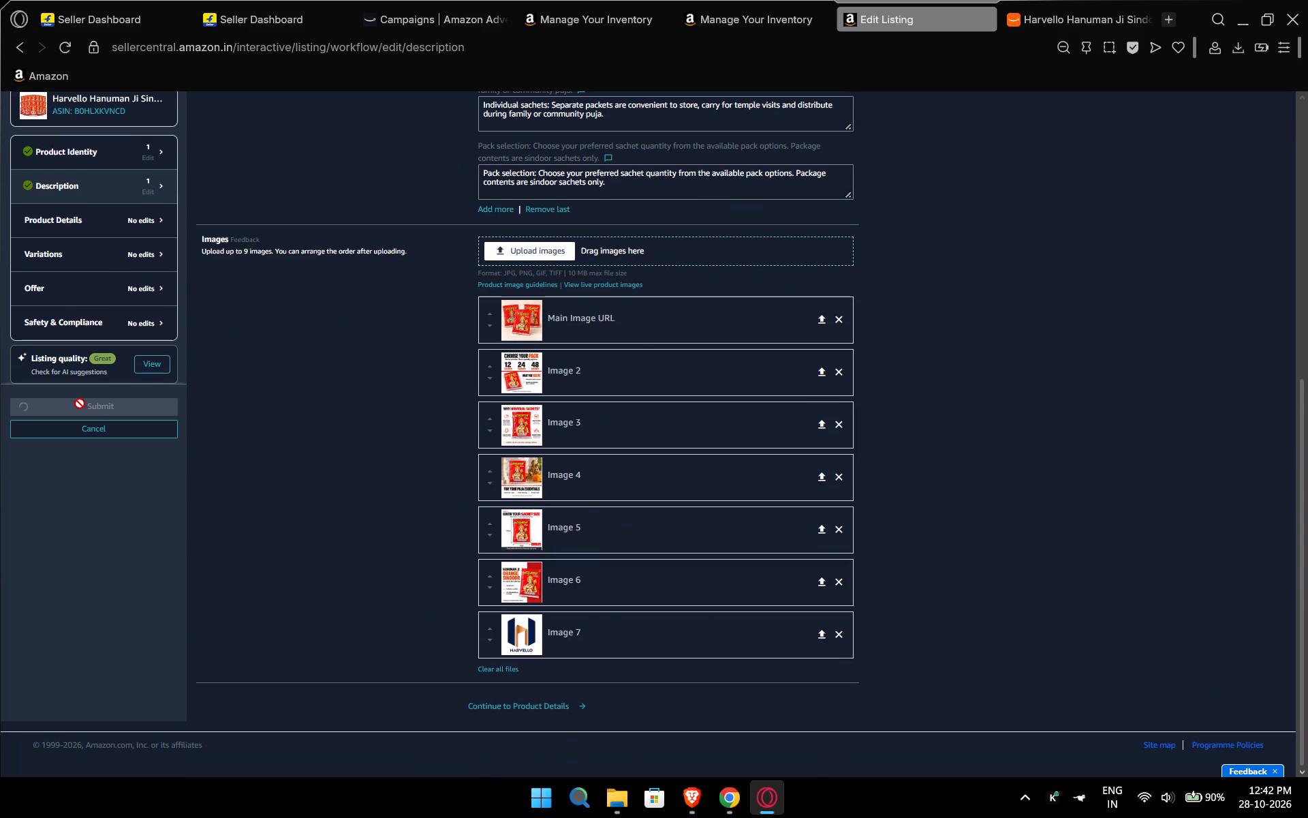
Open the Pack of 24 listing (SKU H01) for editing and close out the submitted Pack of 12 edit by viewing the inventory.
click(750, 0)
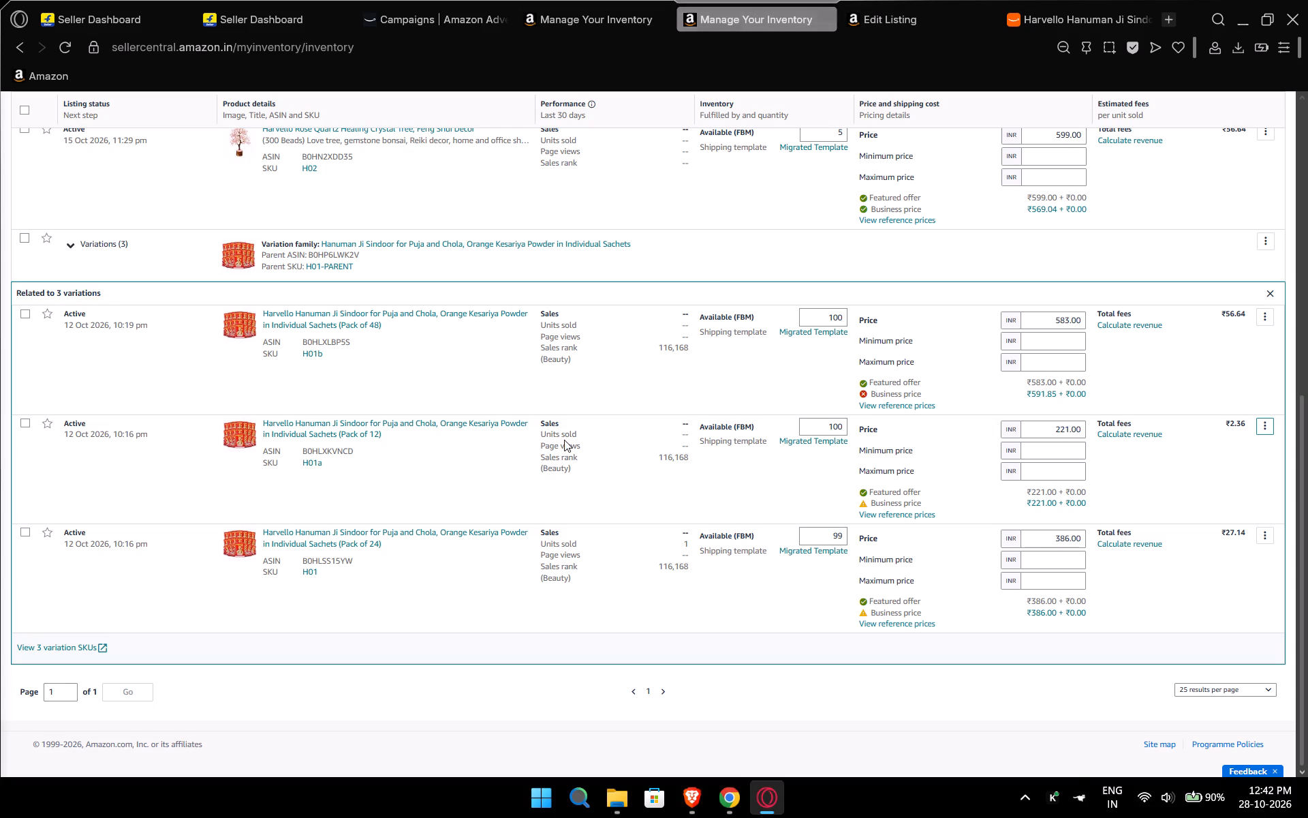
click(1256, 539)
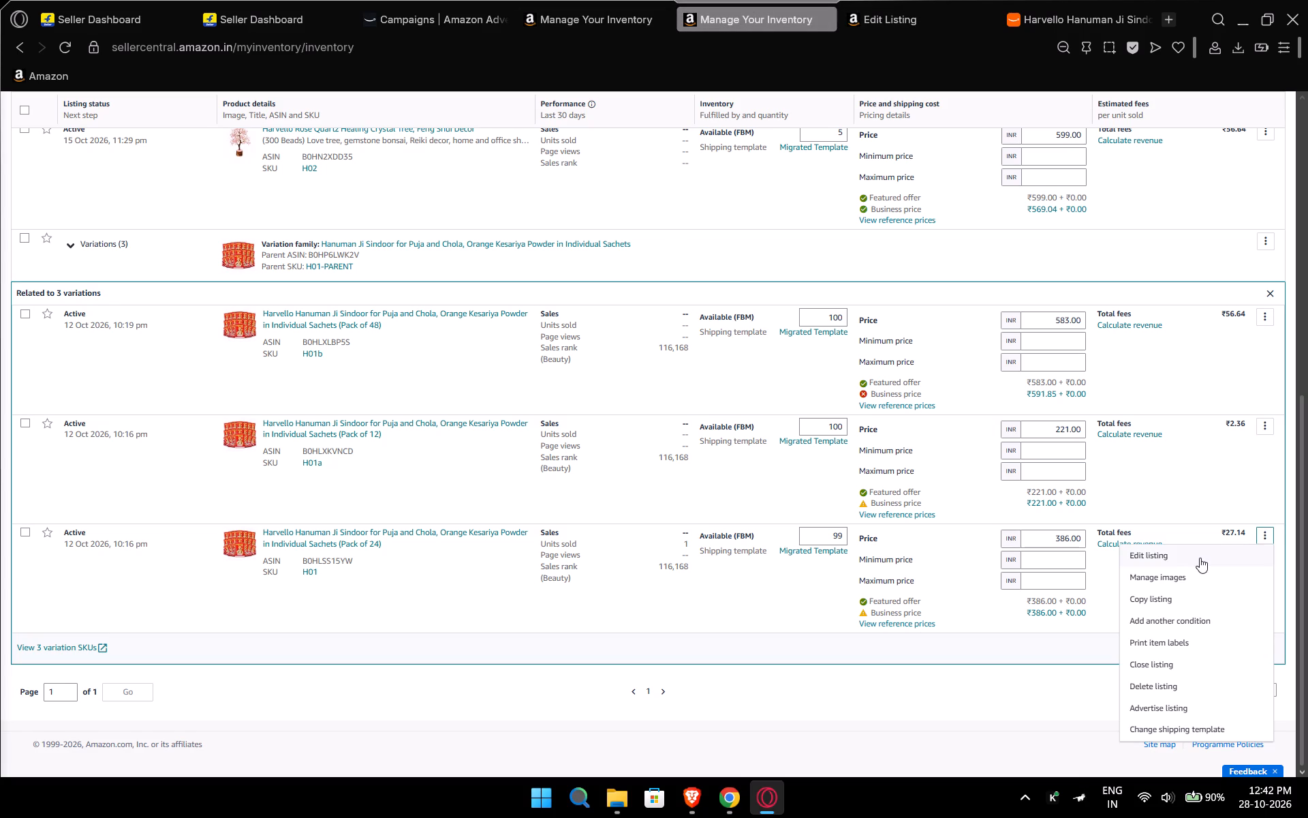
click(1200, 558)
click(871, 0)
click(935, 0)
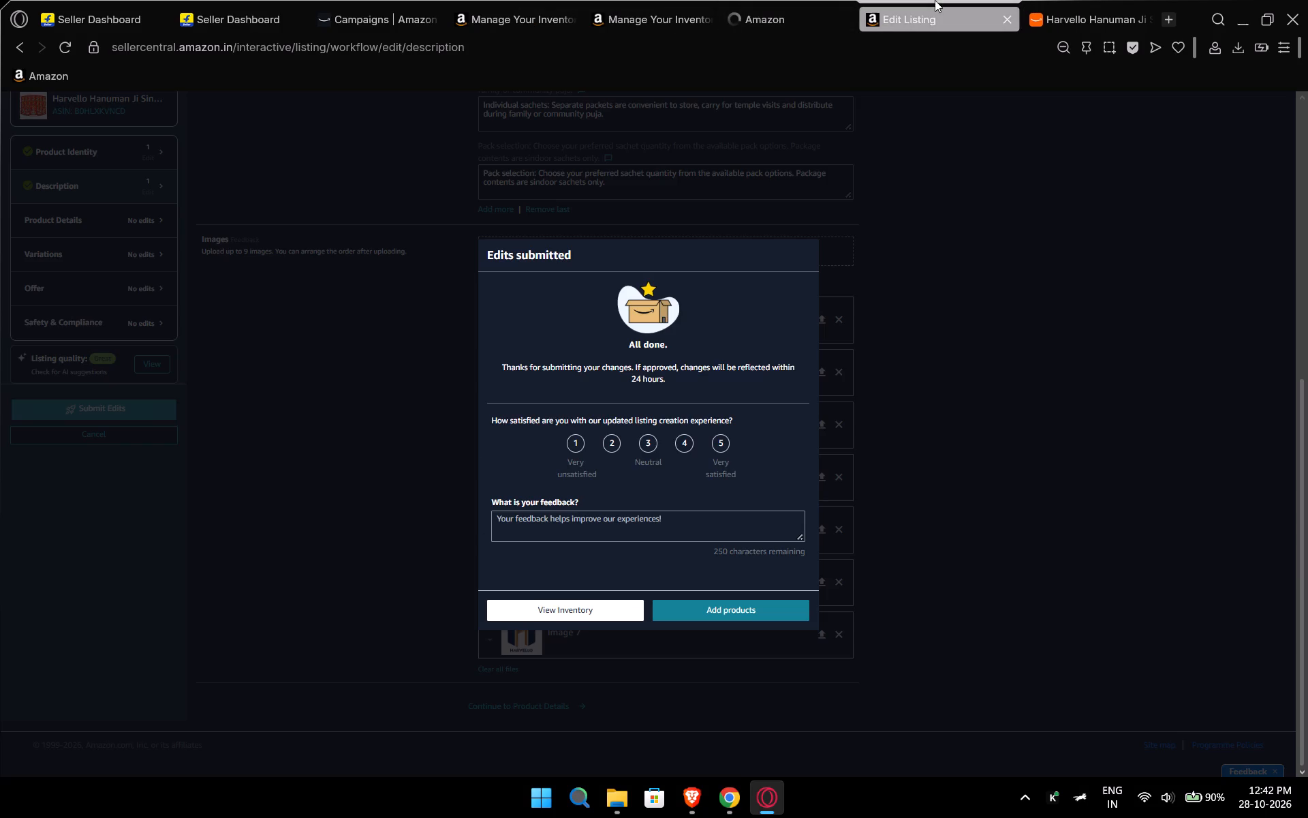
click(570, 616)
click(734, 0)
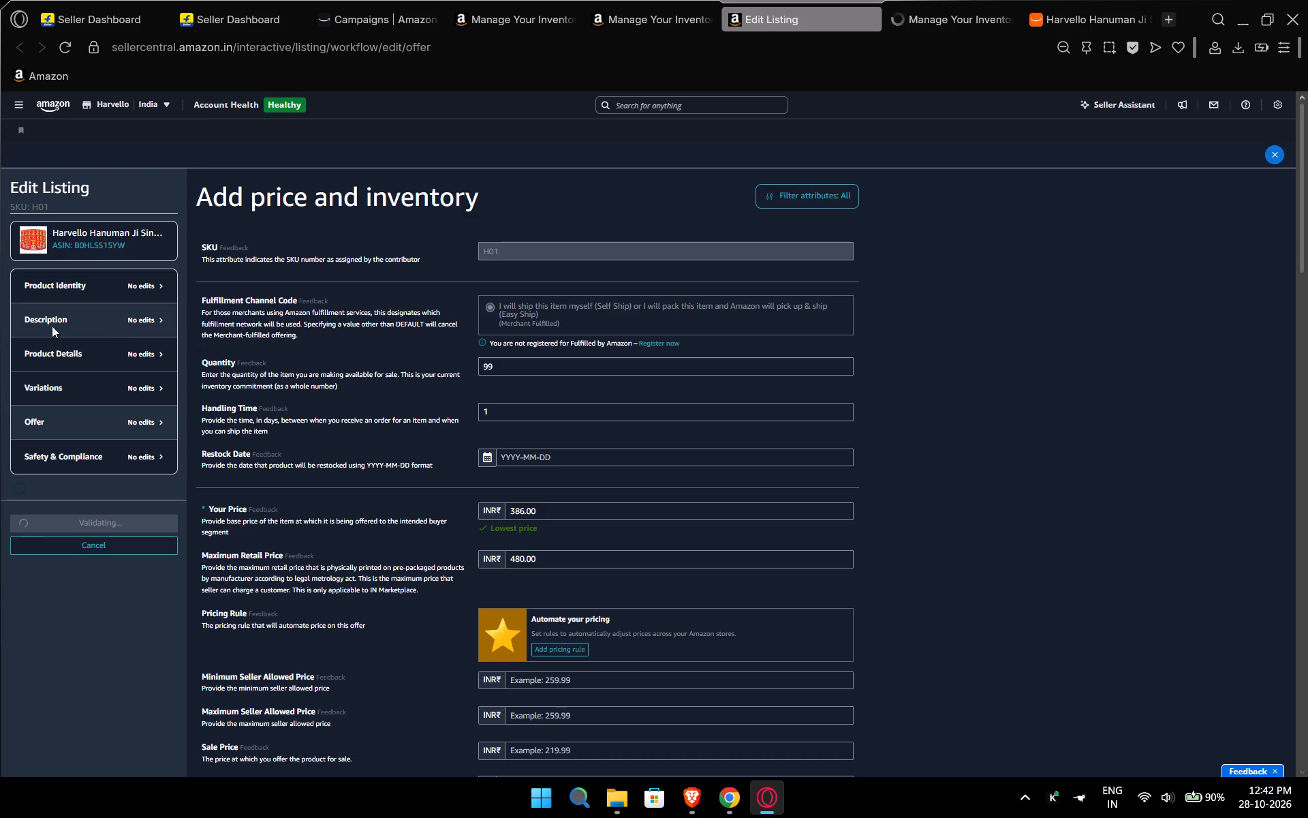
In the Pack of 24 listing's product identity section, insert "(Pack of 24)" at the beginning of the item name.
click(119, 292)
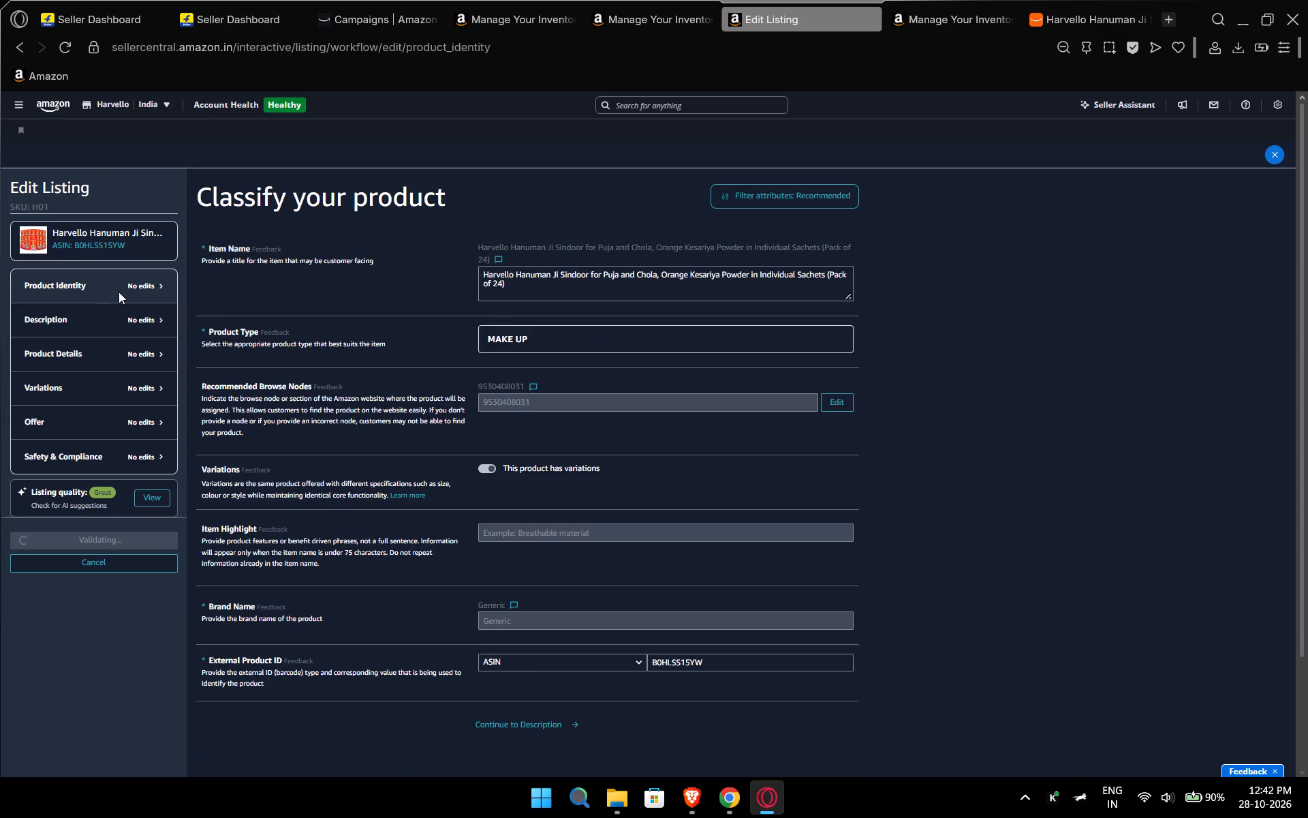
click(481, 271)
text(Paxk)
key(space)
key(BackSpace)
key(BackSpace)
text(ck)
key(space)
key(BackSpace)
key(BackSpace)
key(BackSpace)
key(BackSpace)
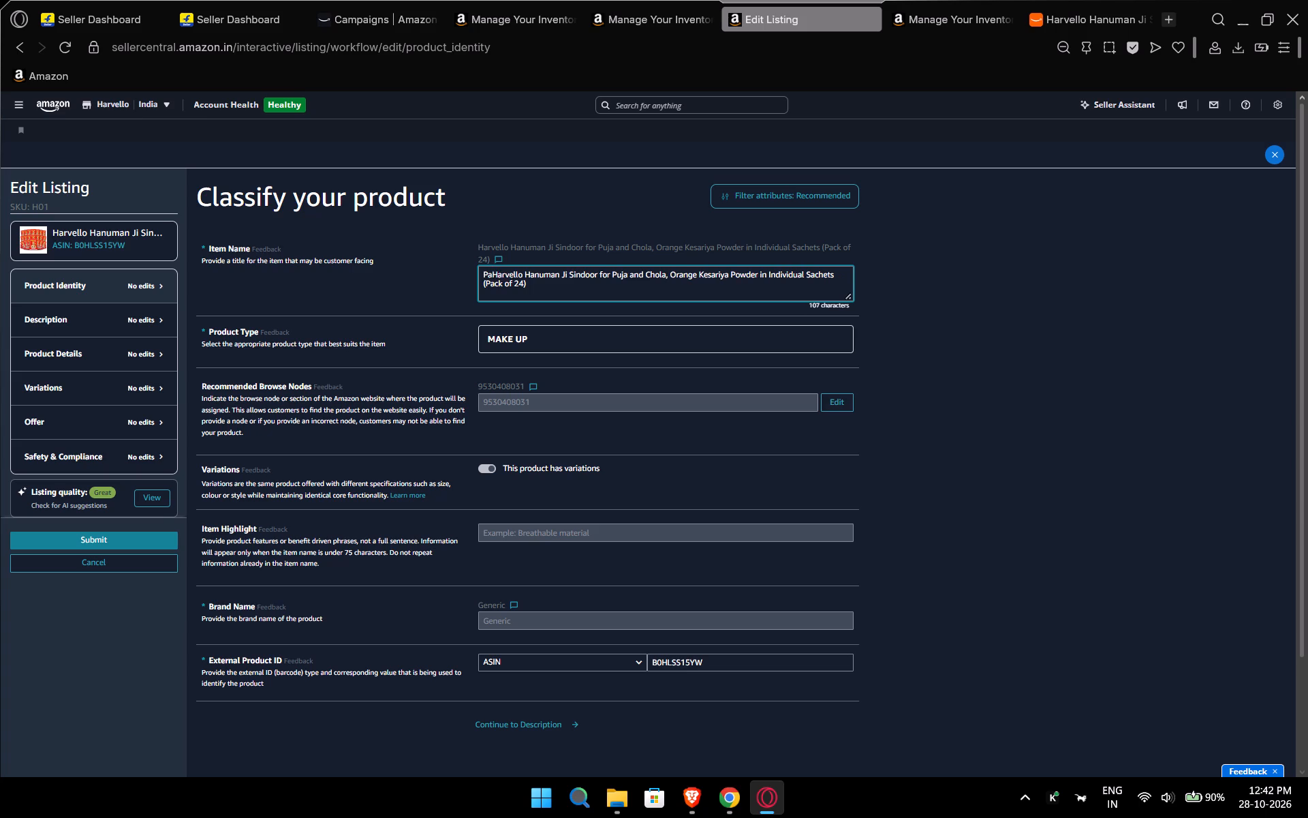
text(ck)
key(space)
key(BackSpace)
key(BackSpace)
key(BackSpace)
key(BackSpace)
key(BackSpace)
key(BackSpace)
key(BackSpace)
key(BackSpace)
key(BackSpace)
key(BackSpace)
key(BackSpace)
key(BackSpace)
key(BackSpace)
key(BackSpace)
key(BackSpace)
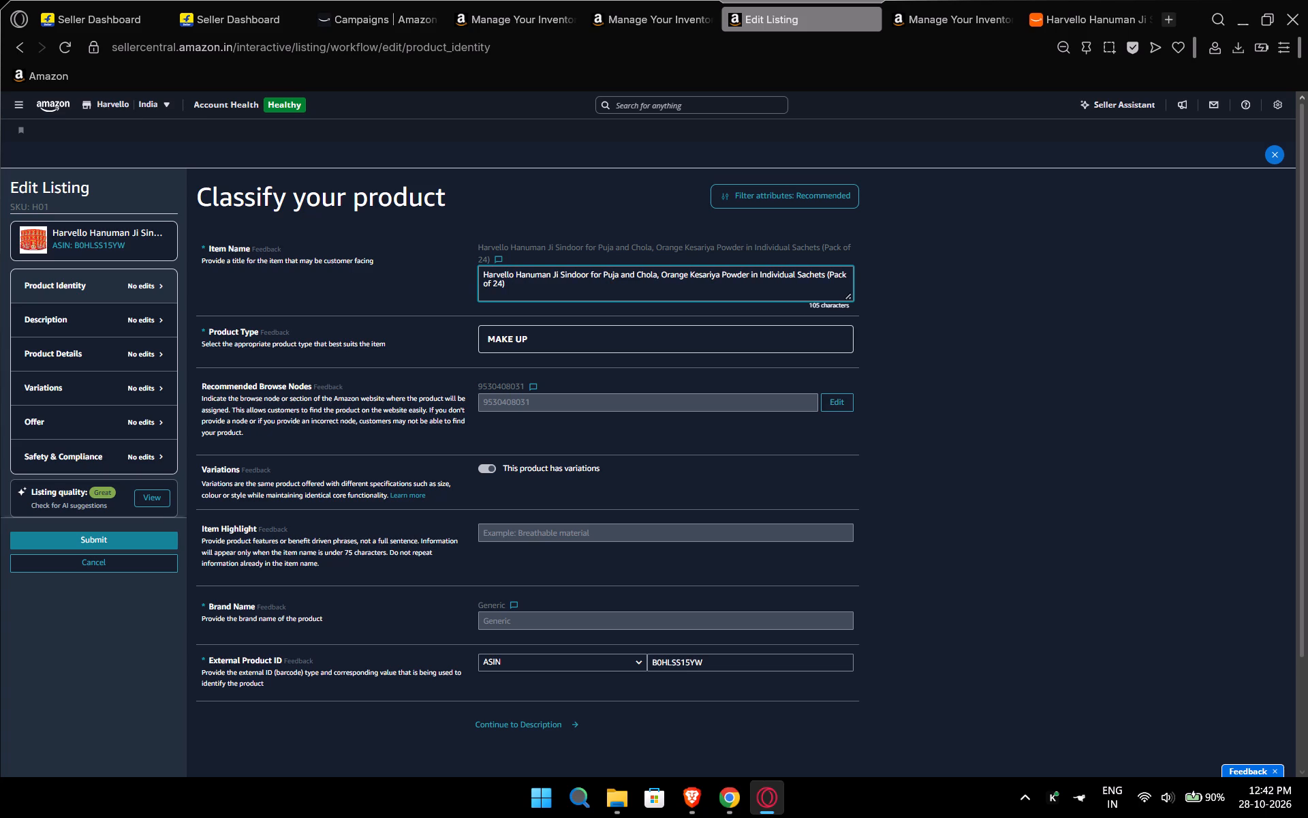
text((Pack of)
key(space)
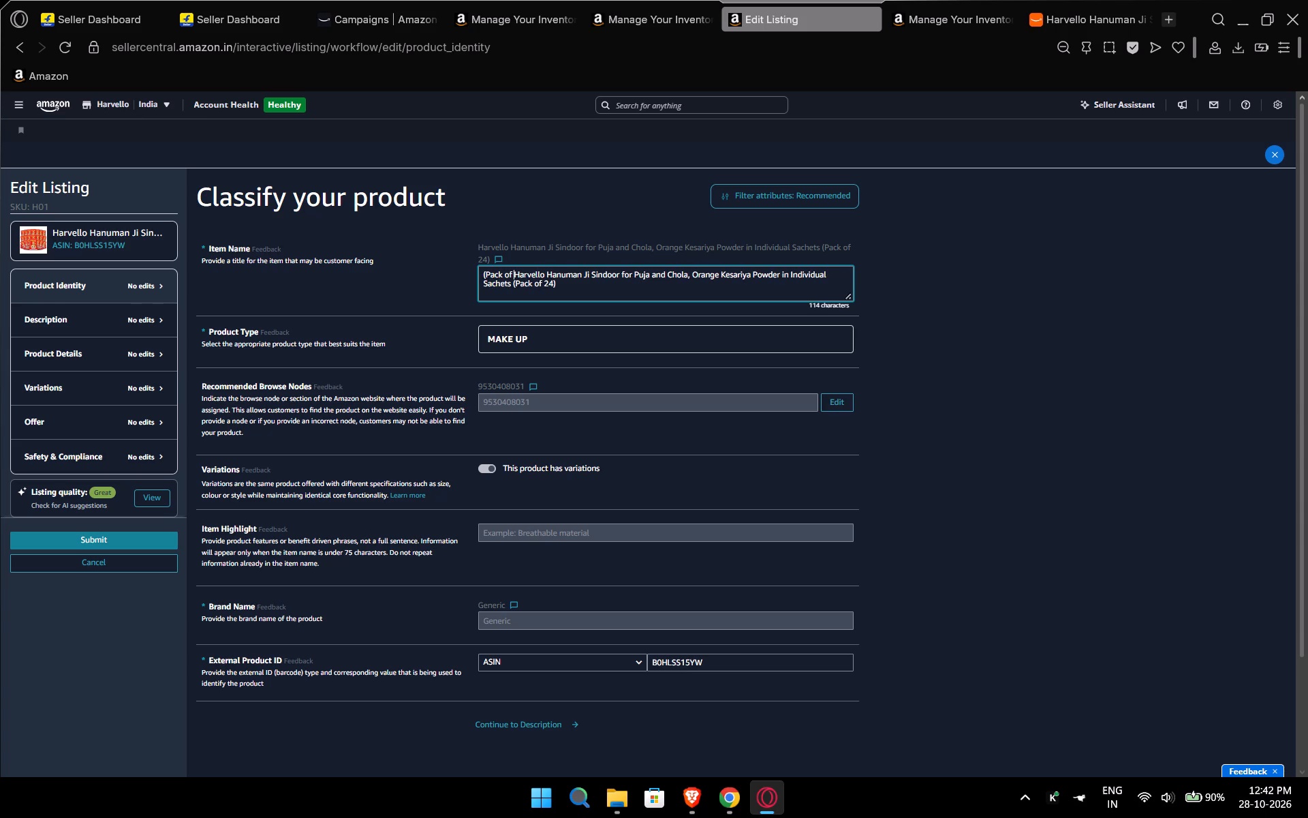
text(24)
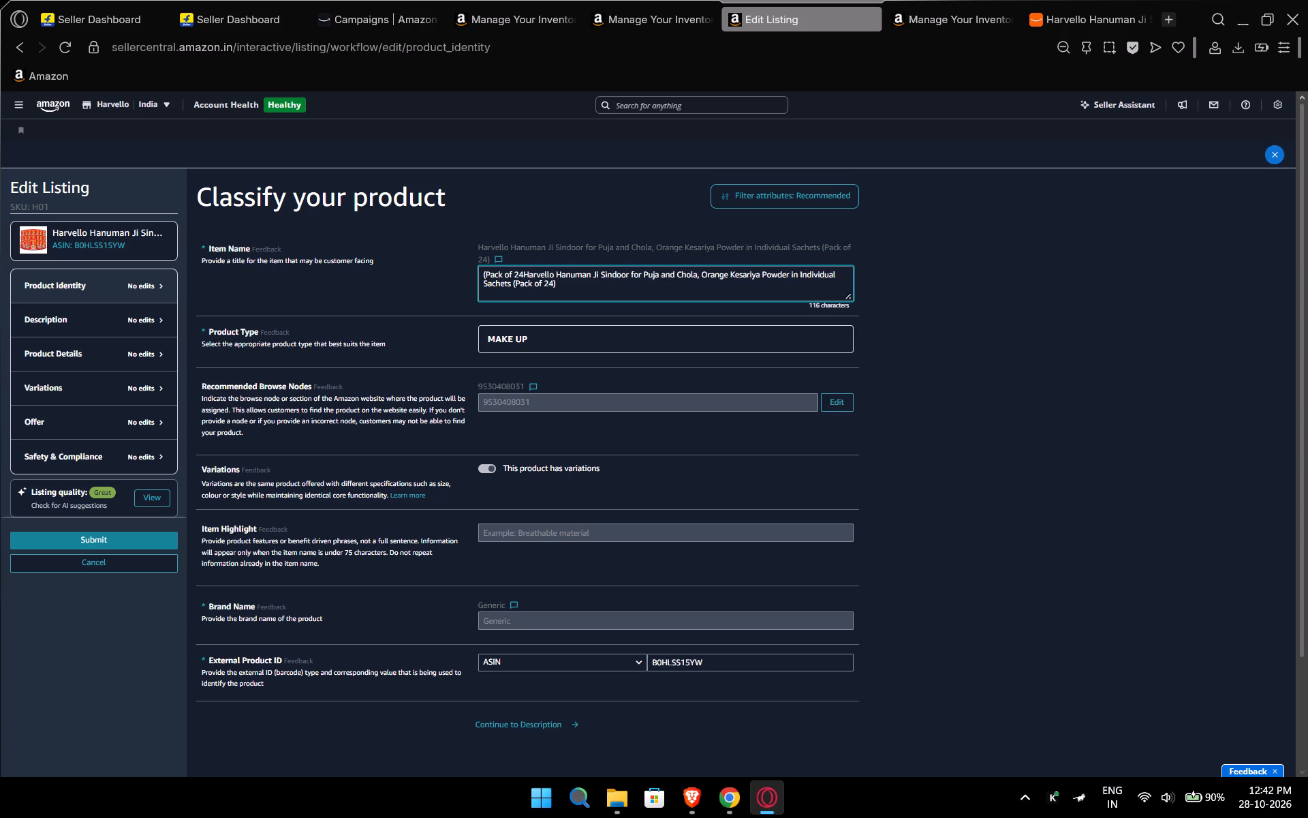
key(shift+parenright)
key(space)
Remove the trailing "(Pack of 24)" from the item name so that it ends with "Individual Sachets".
key(Down)
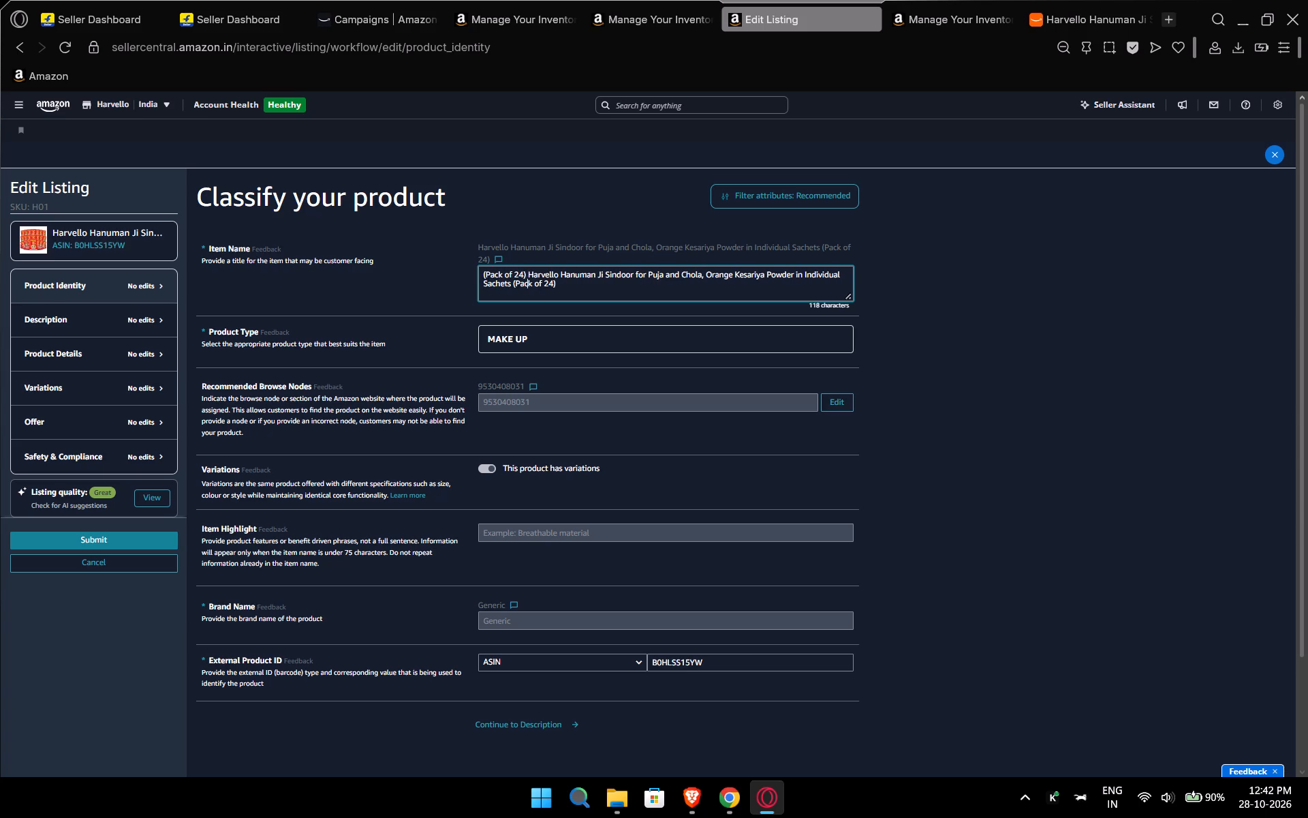
key(Right)
key(Right)
key(Right)
key(Right)
key(Right)
key(Right)
key(Right)
key(Right)
key(Right)
key(Right)
key(Right)
key(Right)
key(Right)
key(Right)
key(BackSpace)
key(BackSpace)
key(BackSpace)
key(BackSpace)
key(BackSpace)
key(BackSpace)
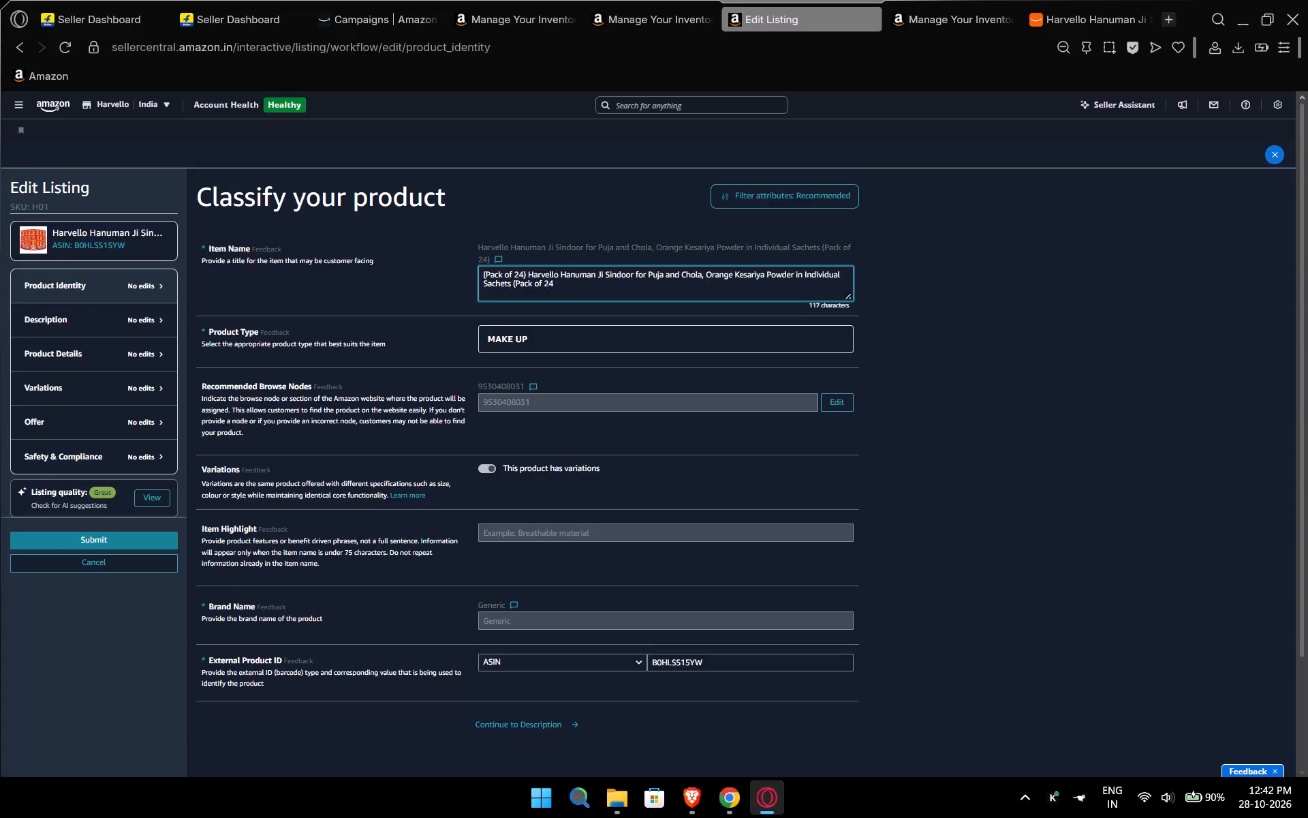
key(BackSpace)
key(BackSpace)
key(BackSpace)
key(BackSpace)
key(BackSpace)
key(BackSpace)
key(BackSpace)
double_click(420, 290)
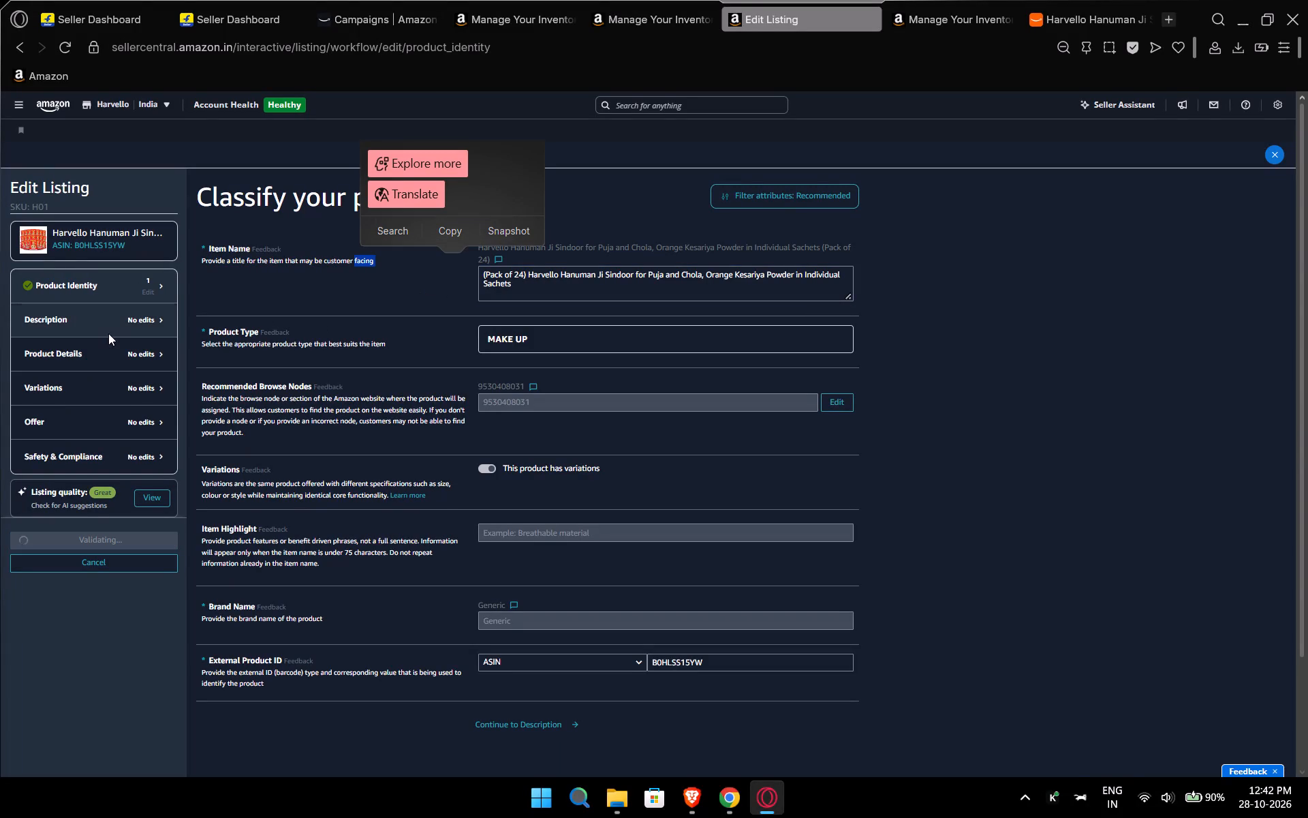
click(446, 281)
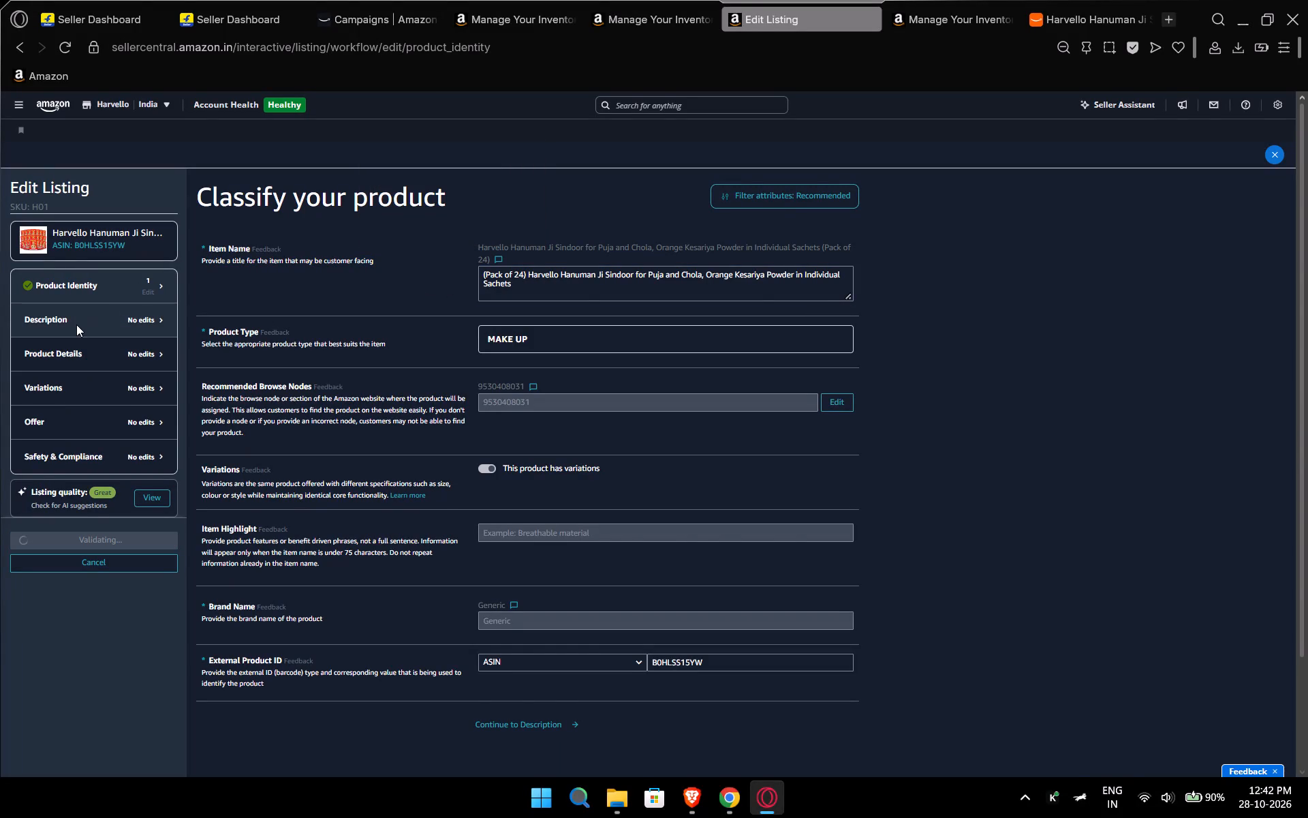
In the Pack of 24 listing's description, replace the main image with 02-individual-sealed-sachets from the story_set_v2 folder.
click(76, 324)
scroll(399, 556, down, 4)
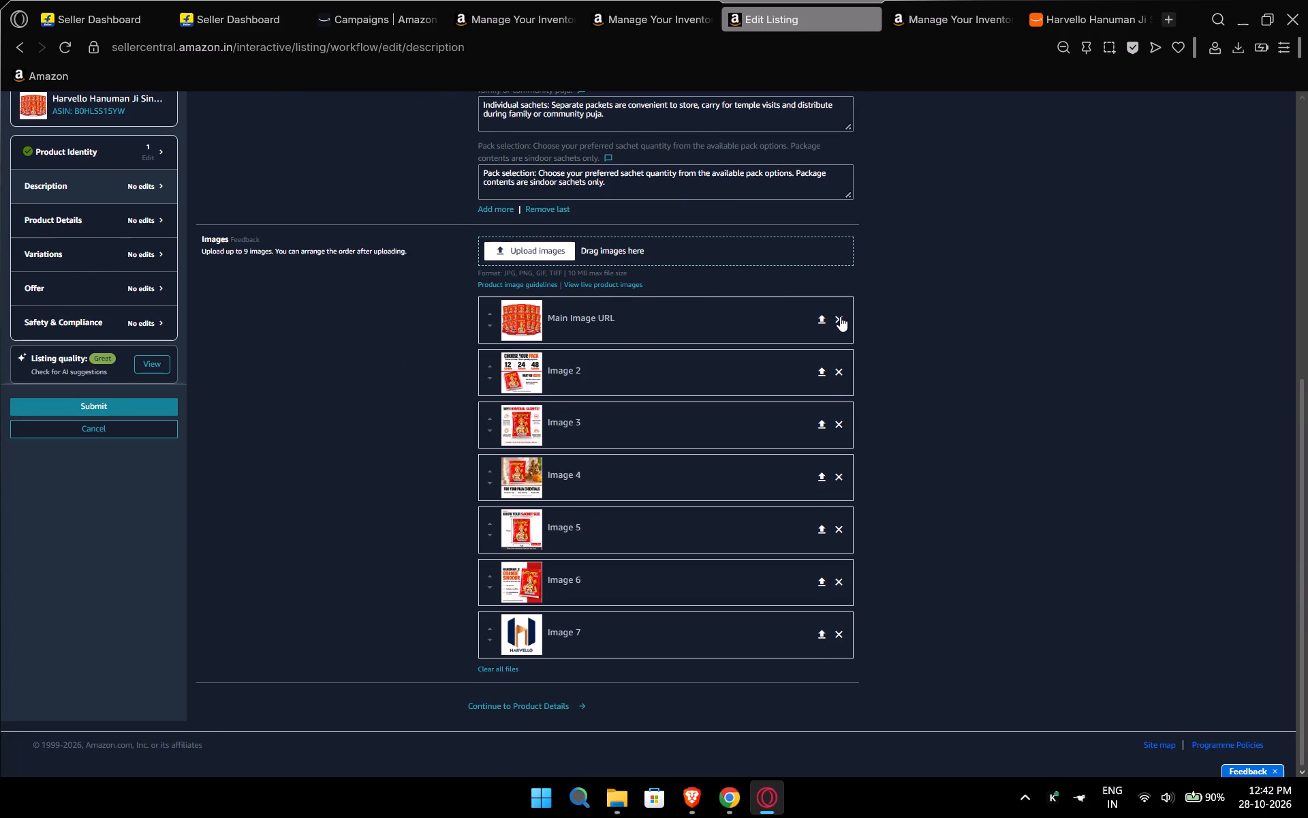
click(839, 320)
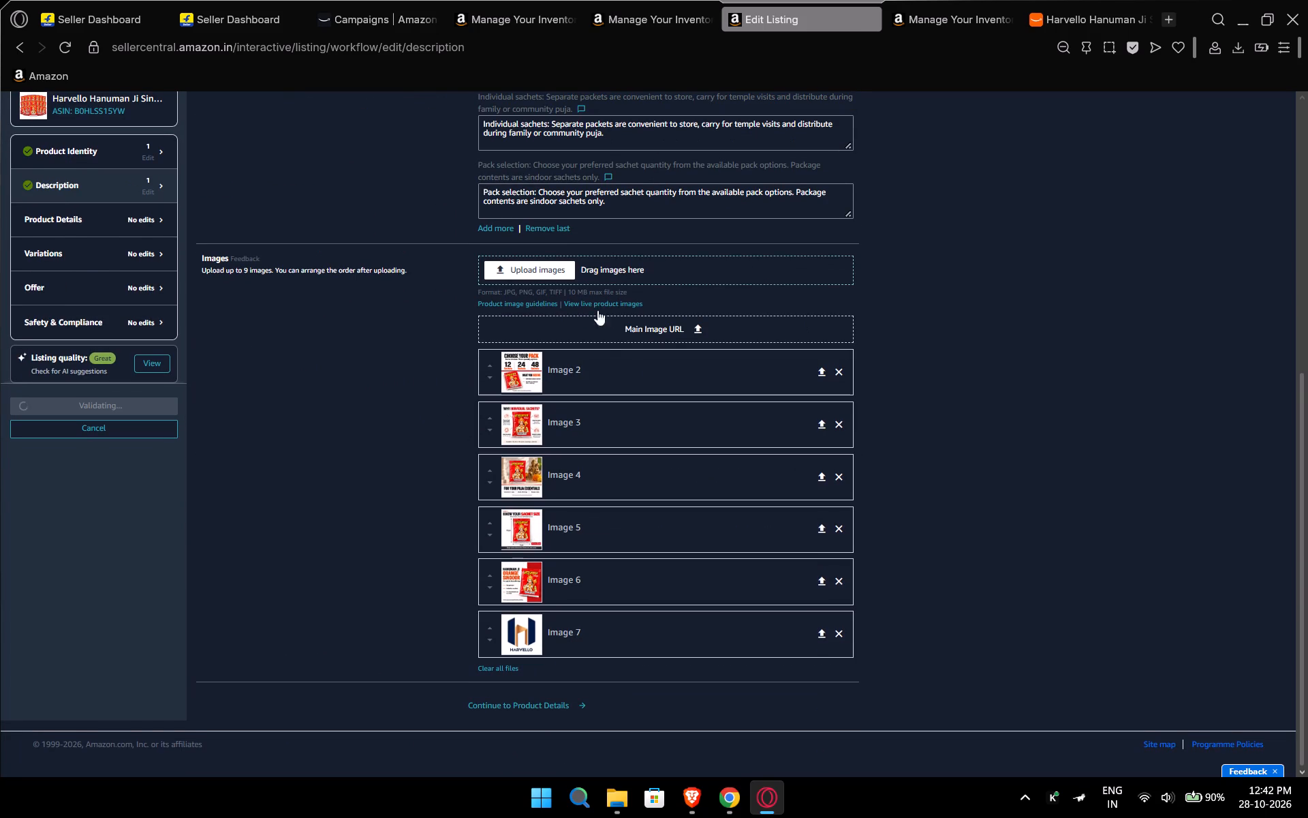
key(alt+Tab)
drag(1035, 286, 1144, 405)
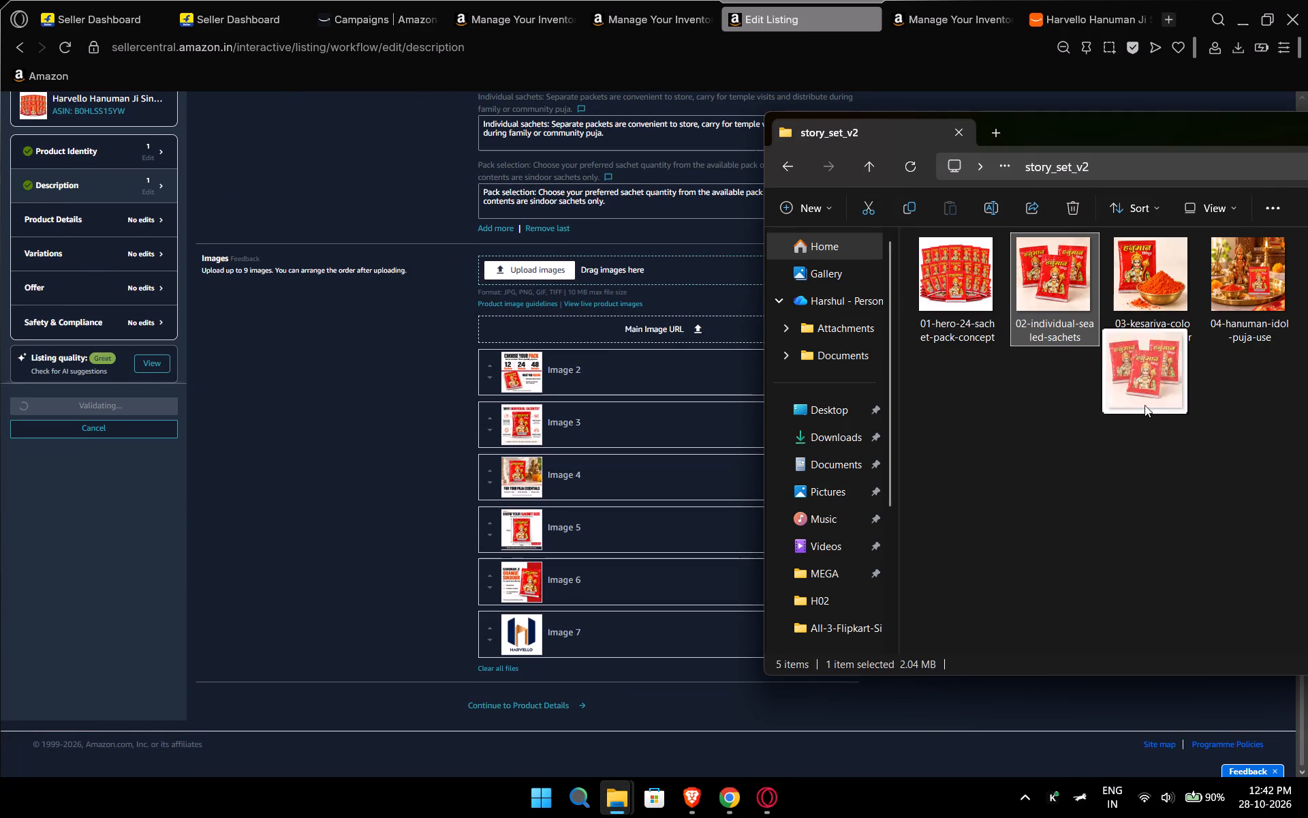
drag(1144, 405, 587, 334)
key(alt+Tab)
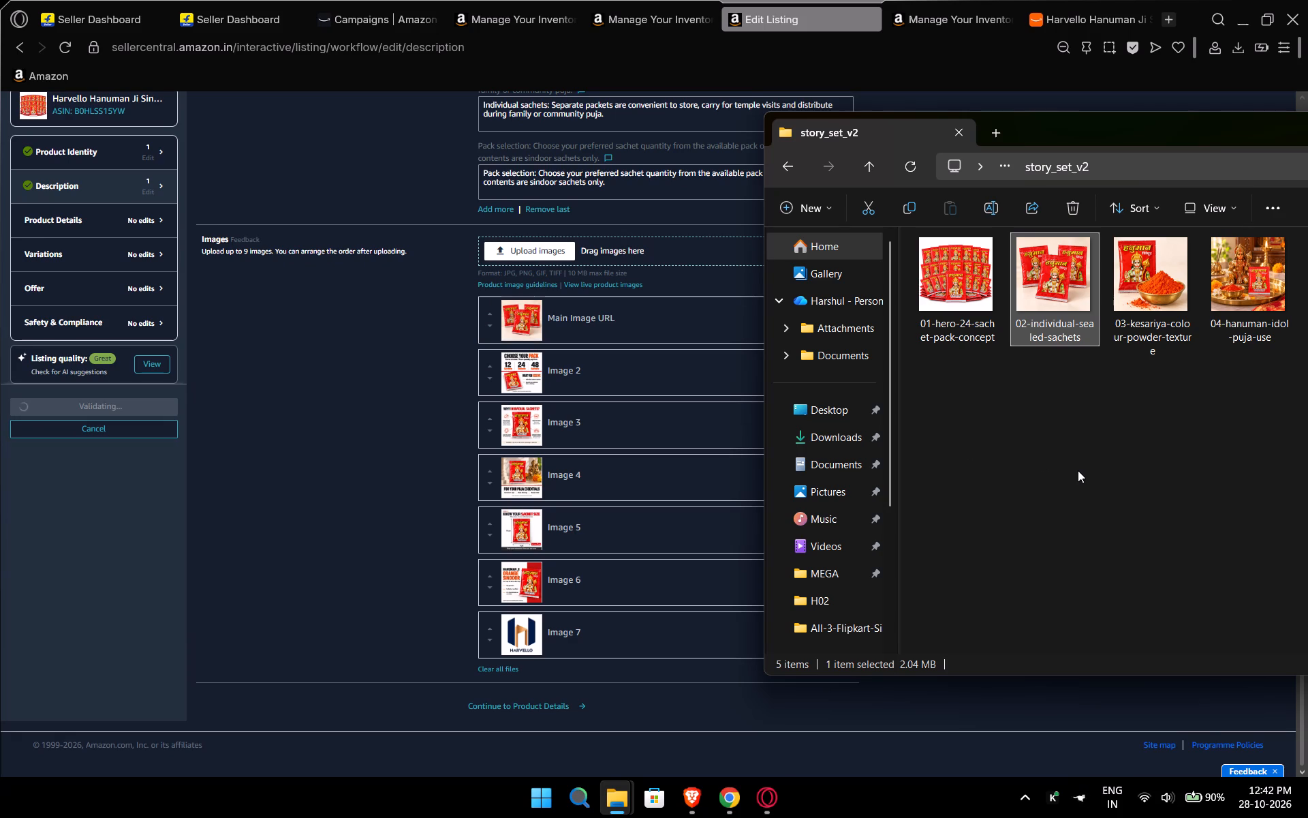
key(alt+Tab)
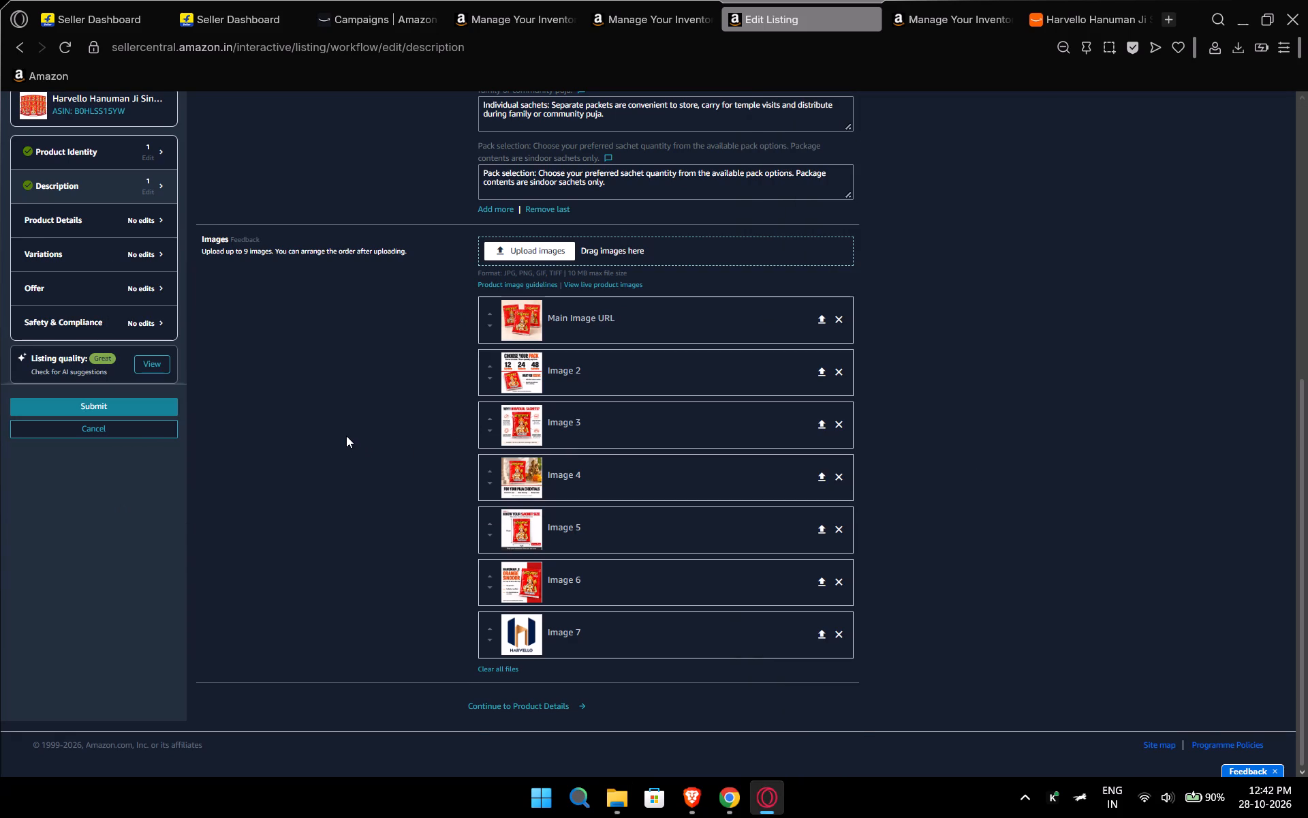
click(346, 436)
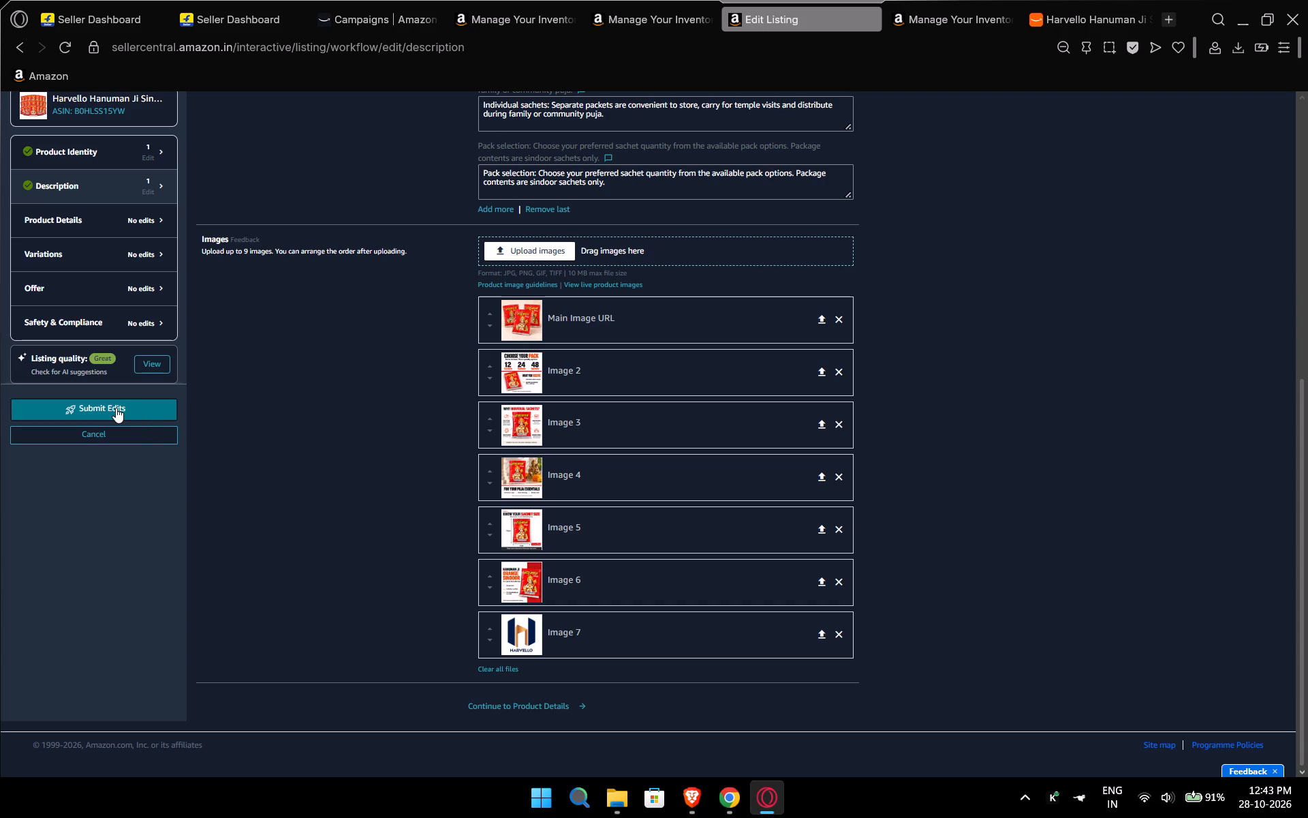
Submit the edits to the Pack of 24 listing and return to the inventory.
scroll(352, 428, up, 6)
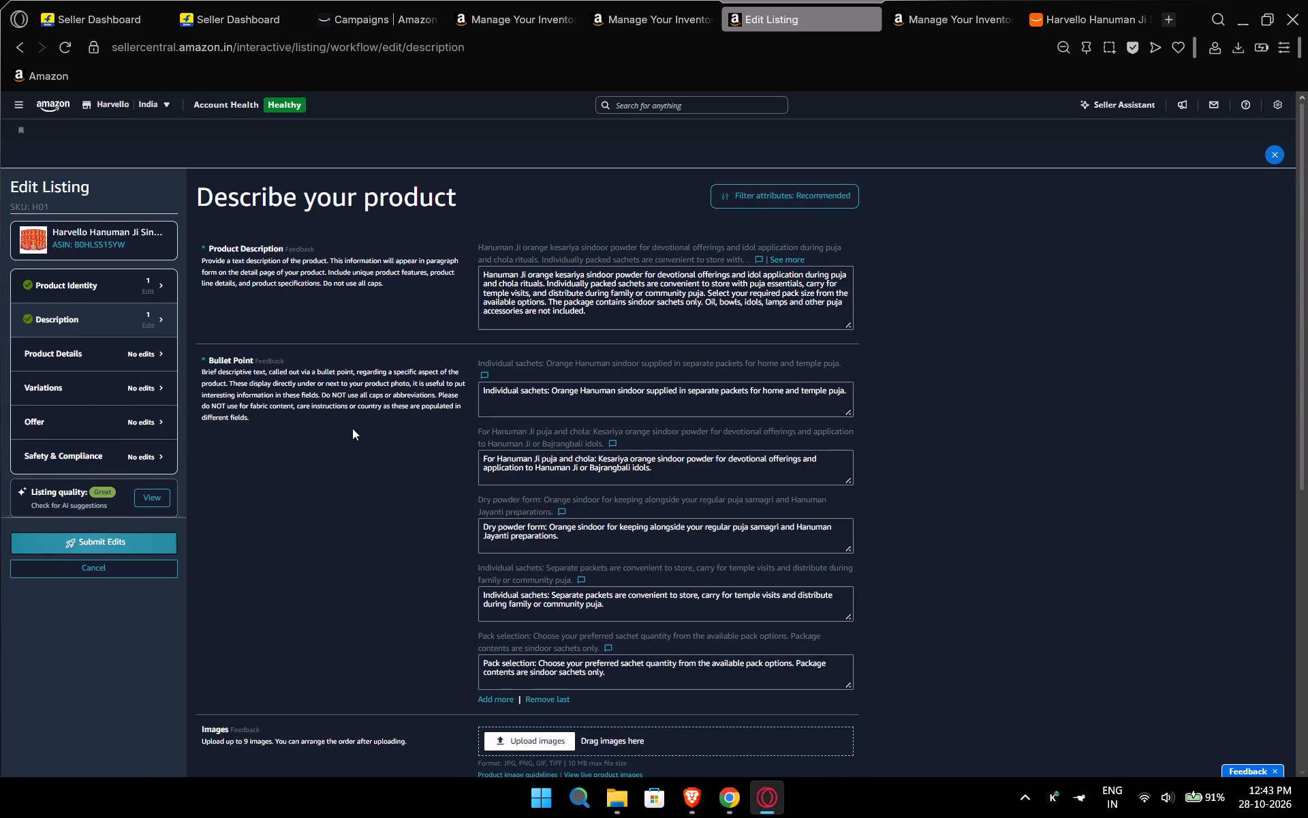
click(76, 545)
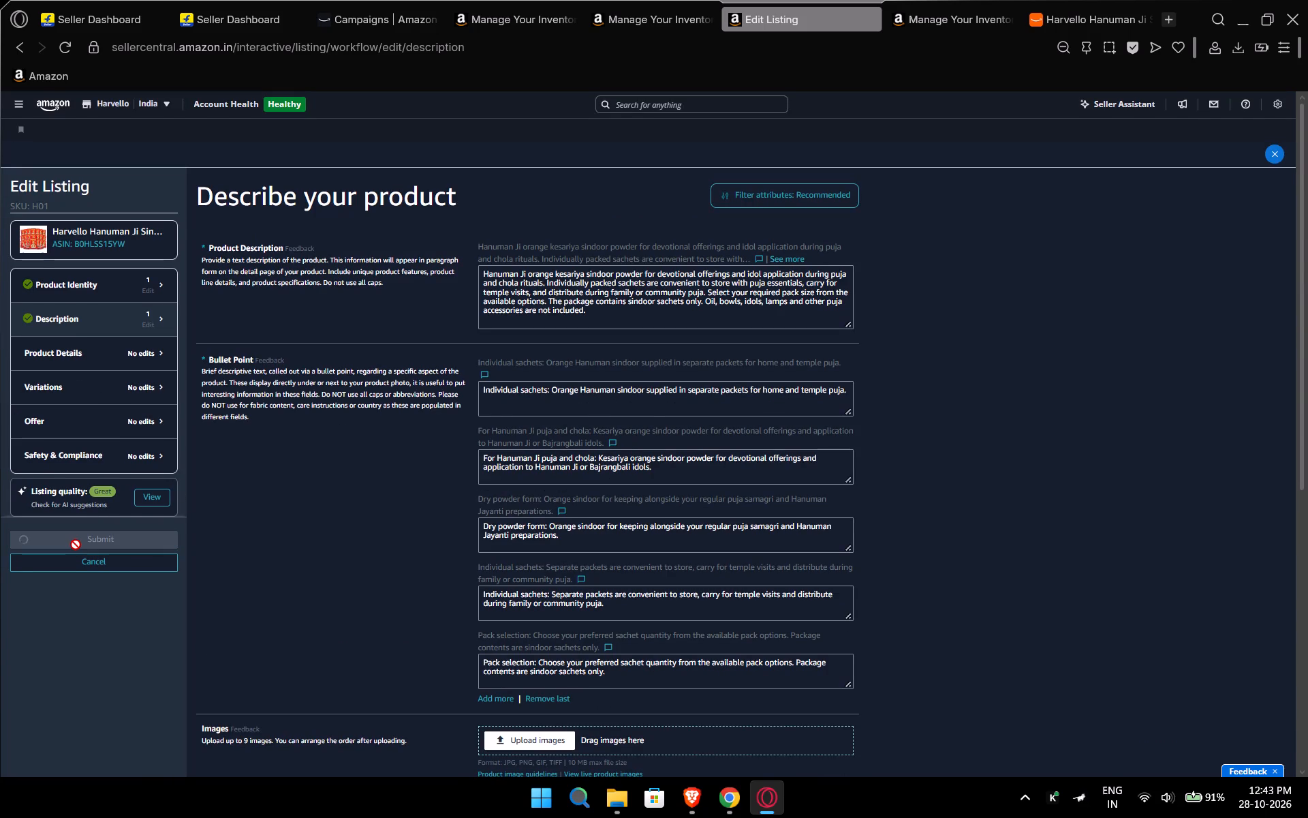
click(546, 609)
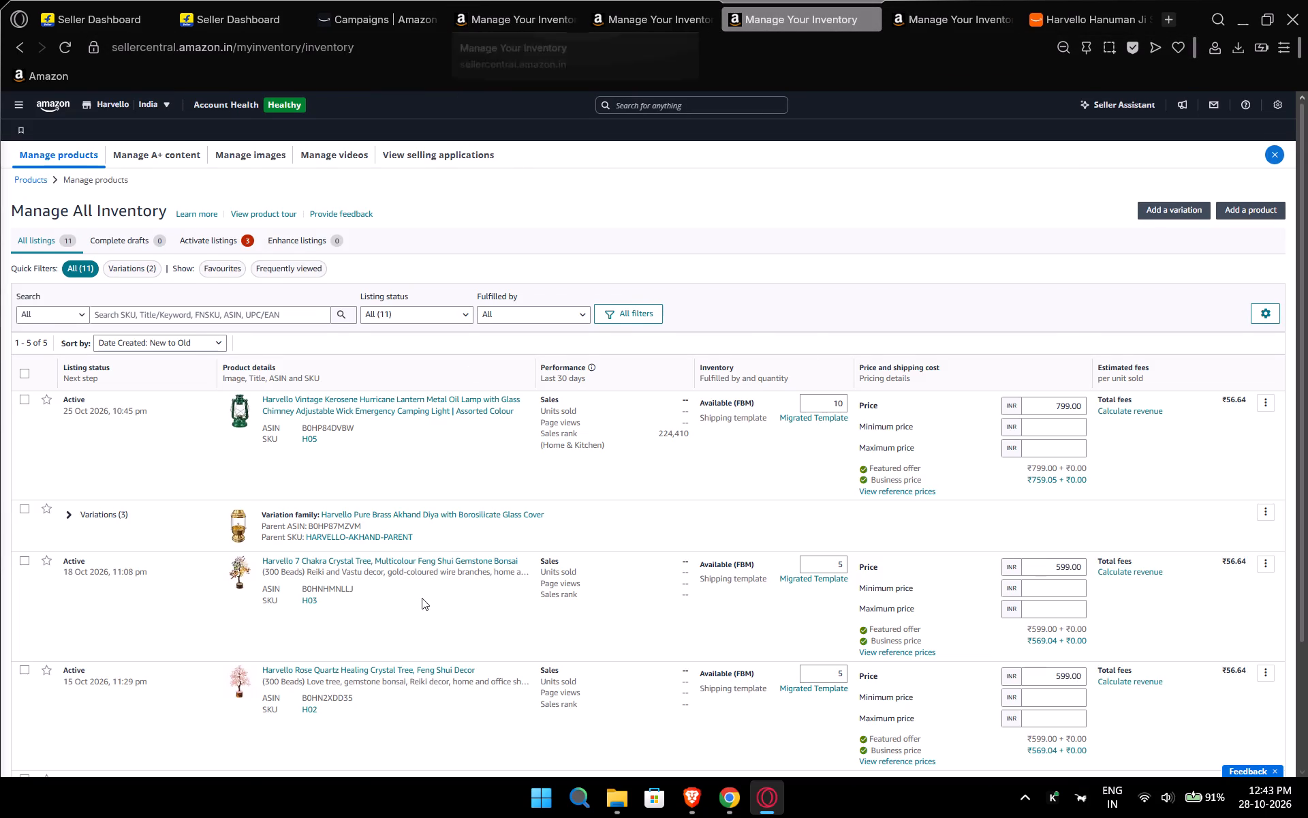
Look over the Amazon inventory and switch to the active listings in Flipkart Seller Hub.
scroll(422, 598, down, 5)
click(662, 0)
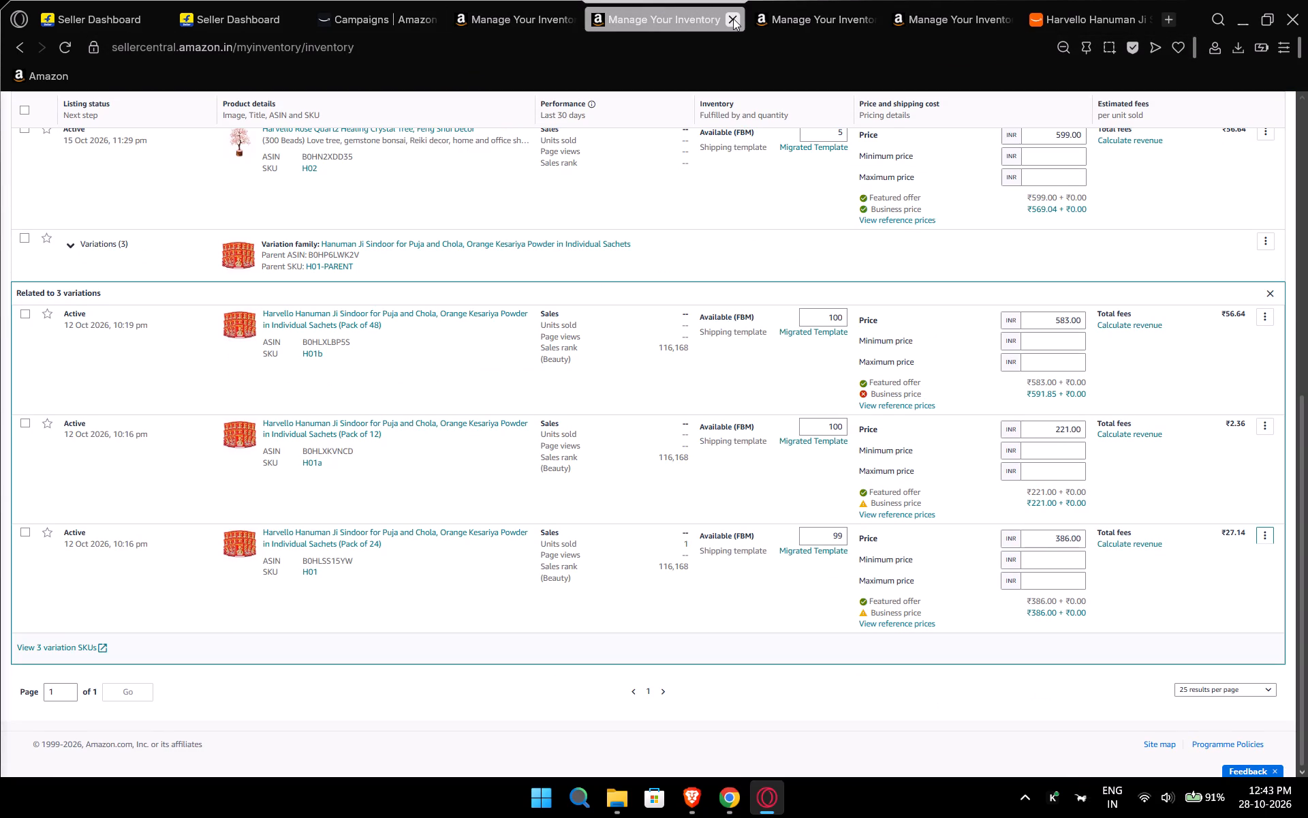
click(241, 0)
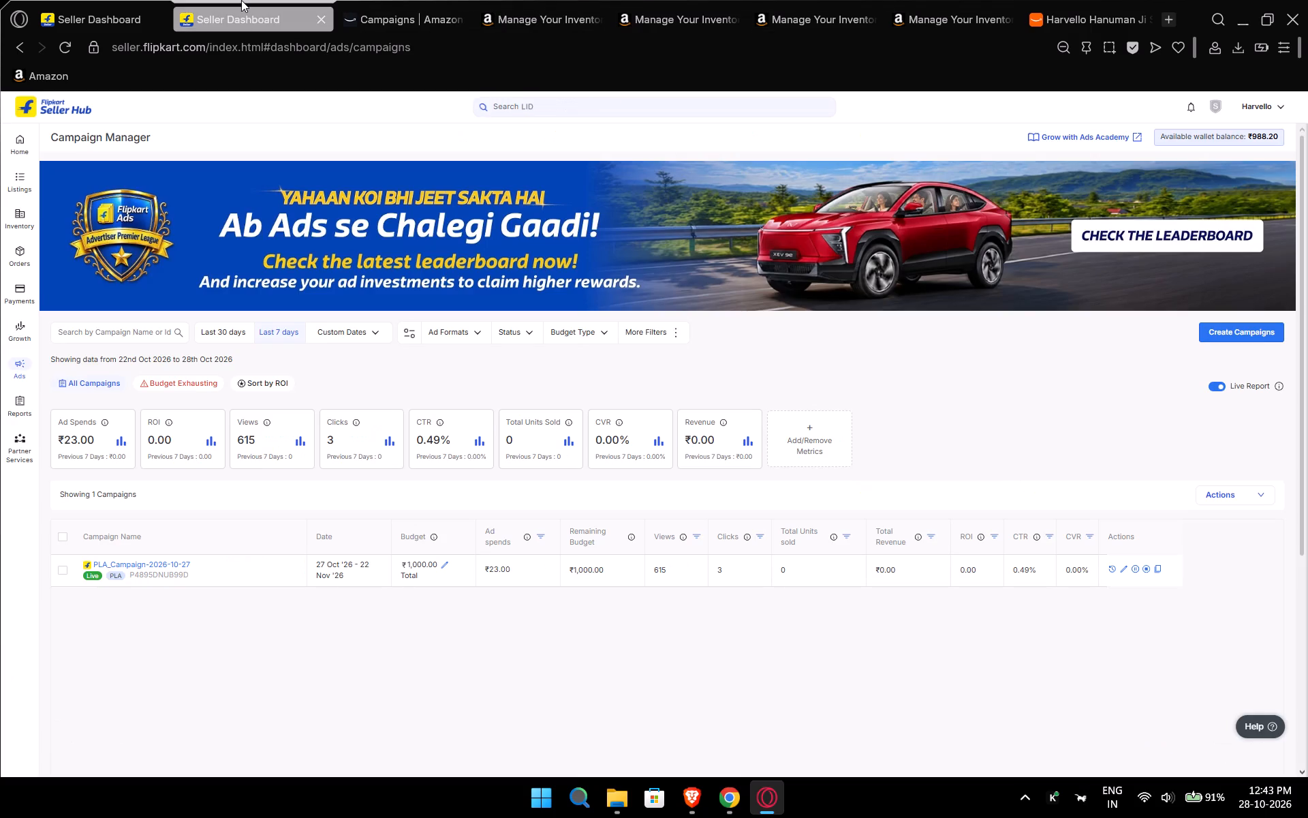
click(58, 0)
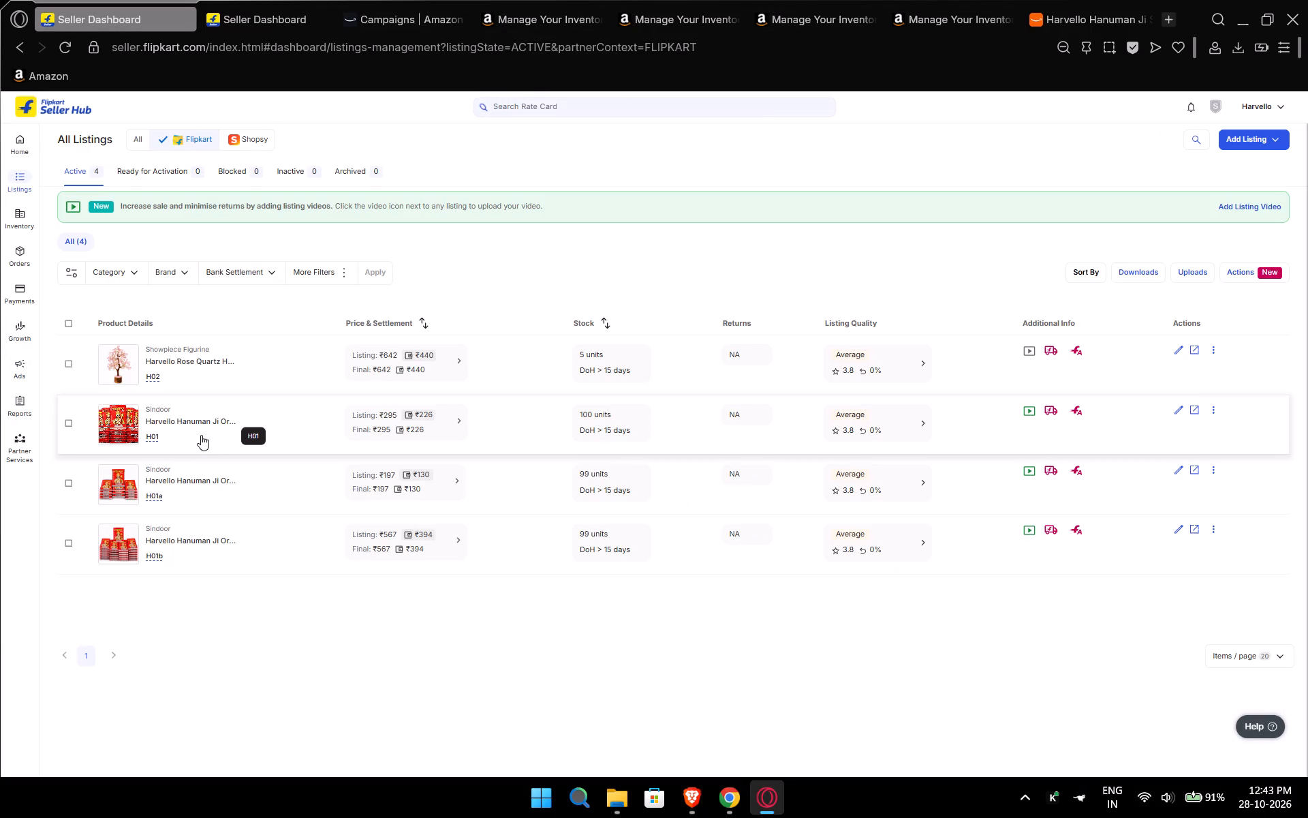